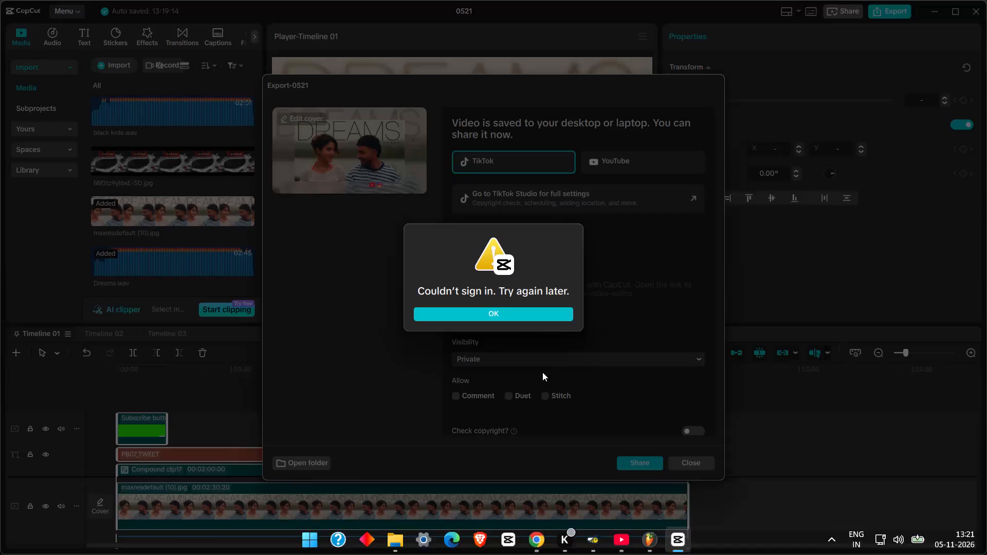
Dismiss the sign-in alert and close the finished export dialog without sharing the video.
click(506, 304)
click(511, 311)
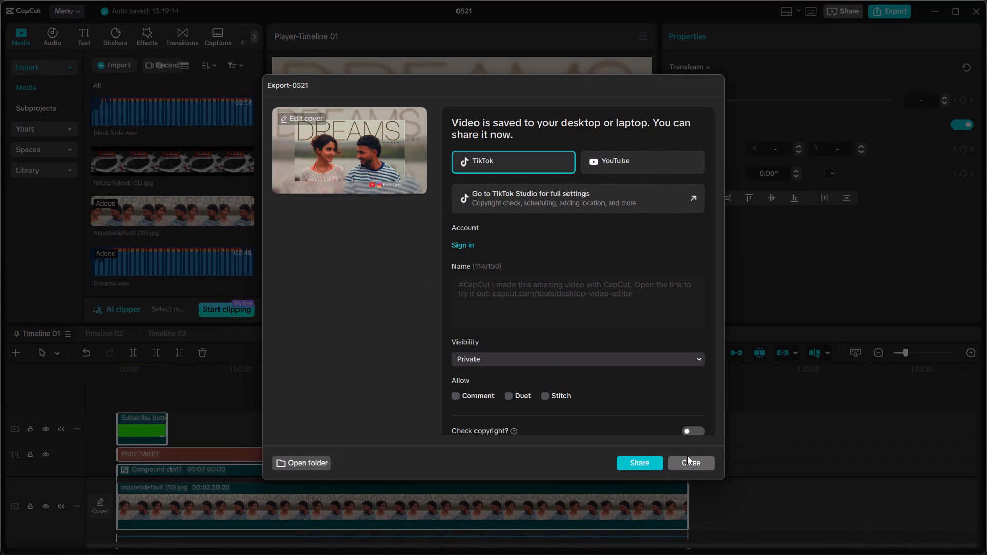
click(686, 460)
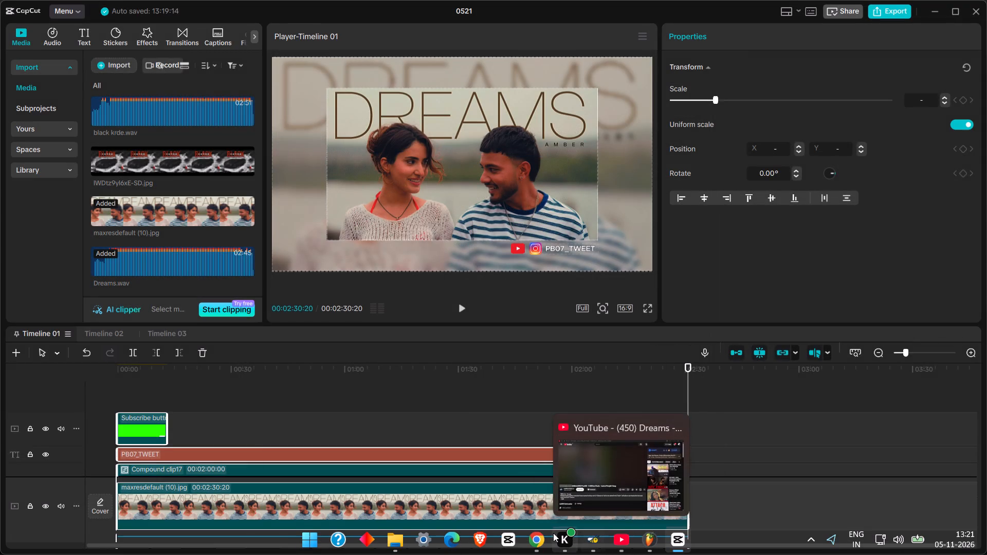
Switch to YouTube Studio in Chrome and choose the Dreams video from the Videos folder for upload.
click(532, 537)
click(491, 367)
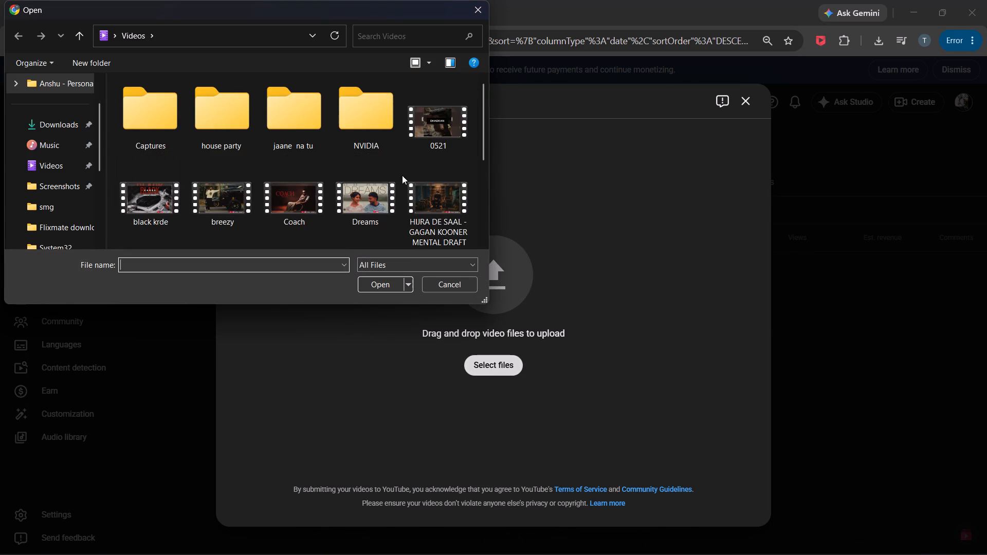
double_click(346, 218)
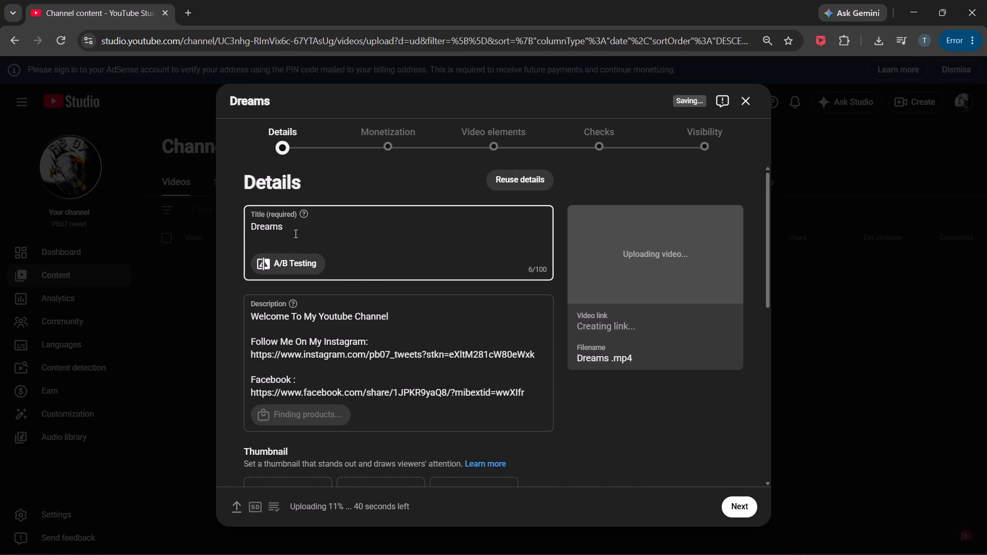
Replace the video title with the copied "Dreams - Amber" and insert "DSP Edition - " before "Amber".
click(294, 233)
key(ctrl+a)
key(ctrl+v)
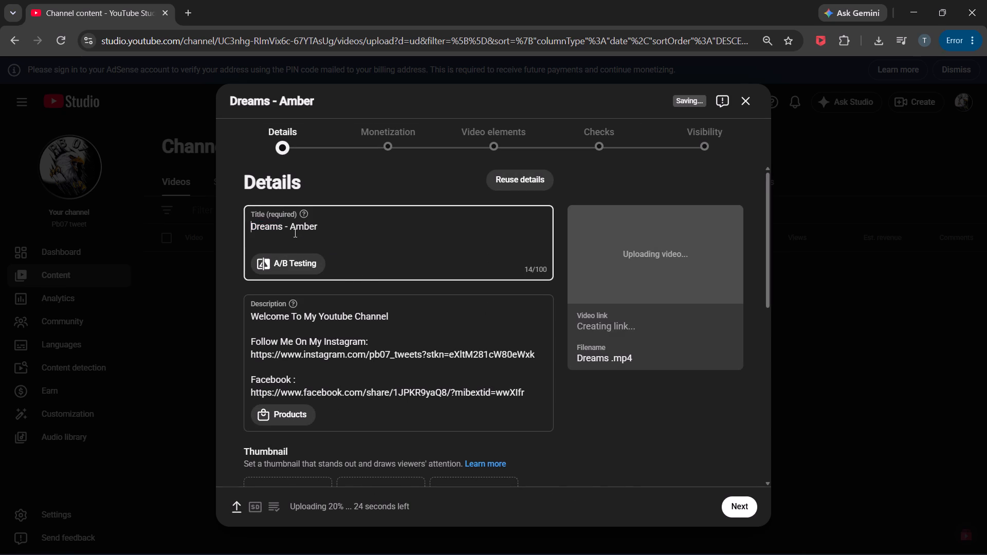
click(289, 228)
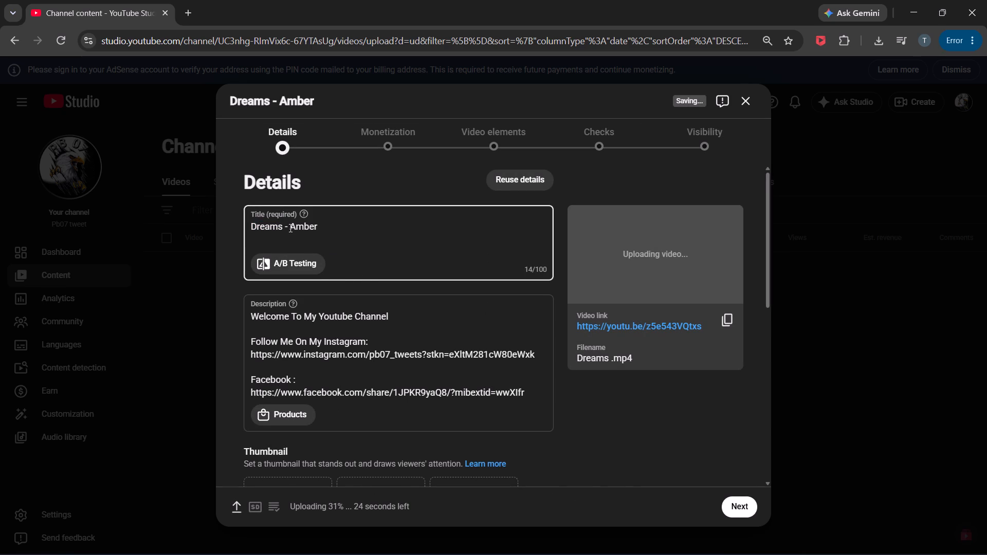
key(space)
text(DSP Edition)
key(space)
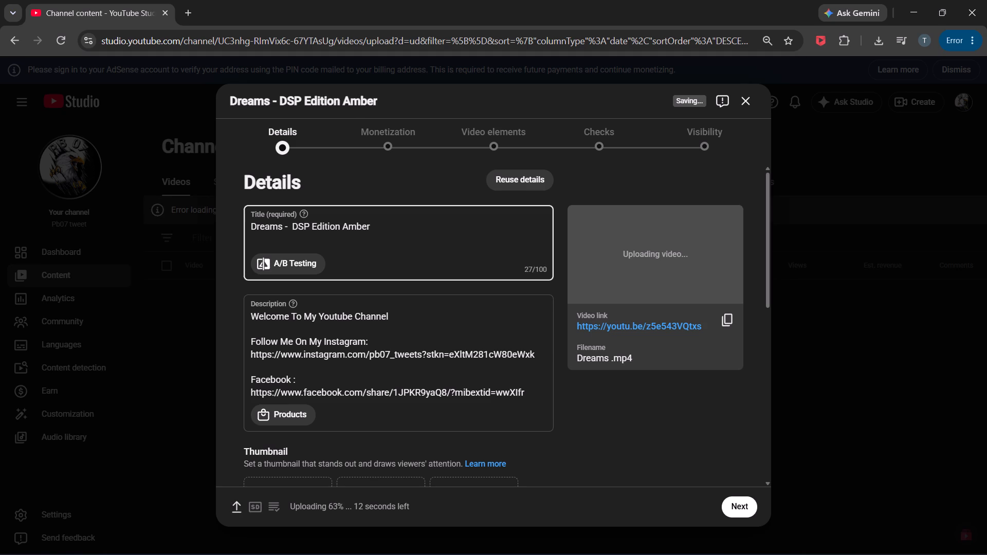
text(-)
key(space)
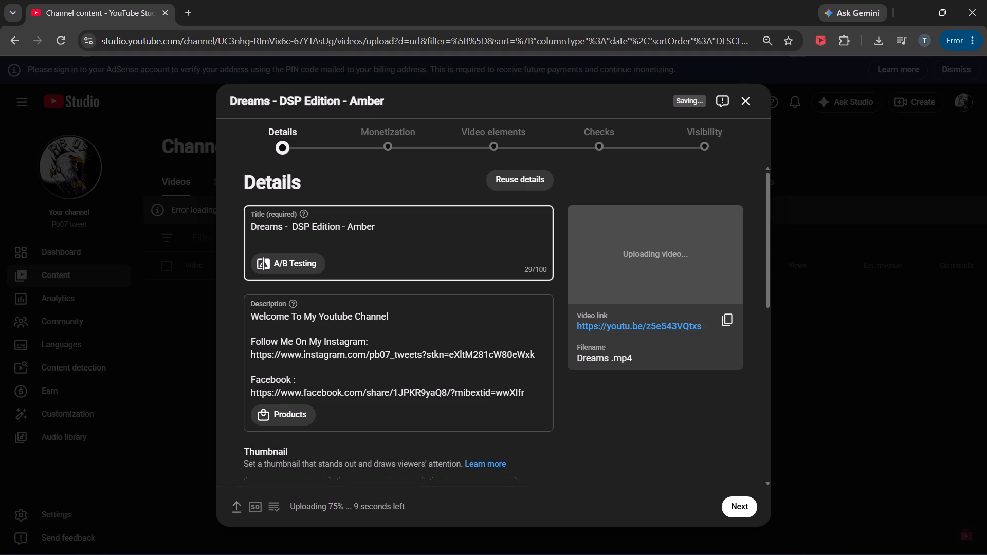
Append " - Concert Hall Punjabi Song" to the end of the video title.
key(Right)
key(Right)
key(Right)
key(Right)
key(Right)
key(Right)
key(space)
text(-)
key(space)
text(Concert)
key(space)
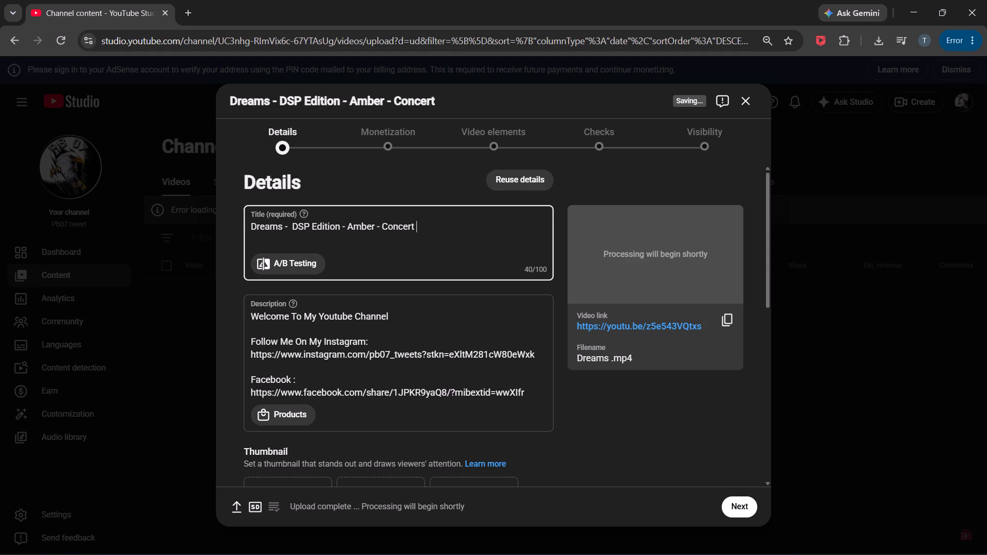
key(shift+h)
text(all Punj)
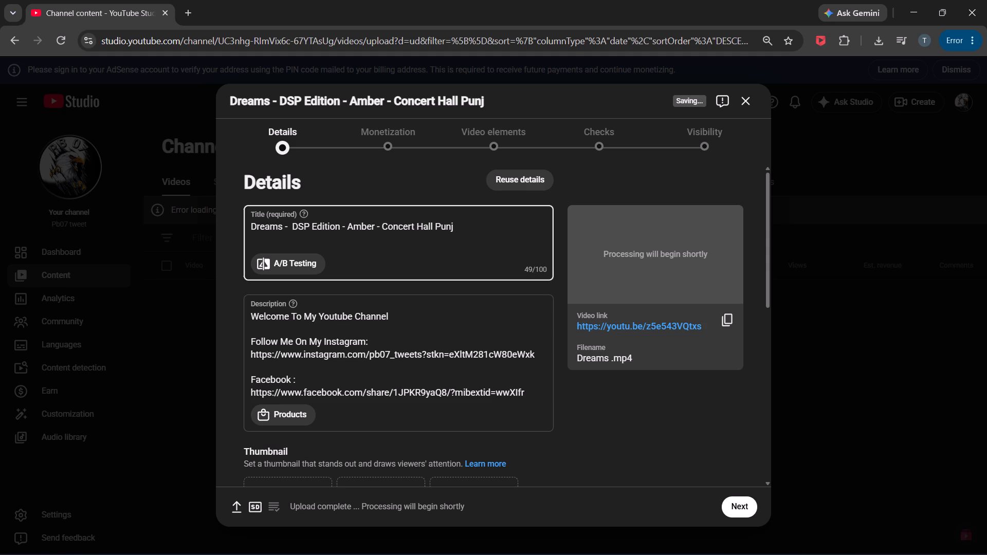
text(abi Song)
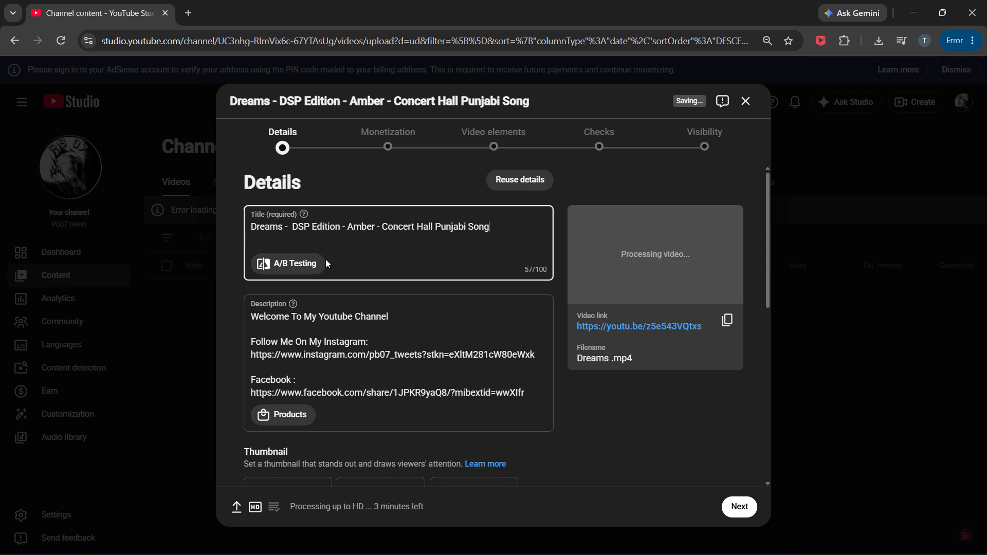
Add the video to the DSP EDITION playlist.
scroll(308, 346, down, 2)
scroll(293, 410, down, 3)
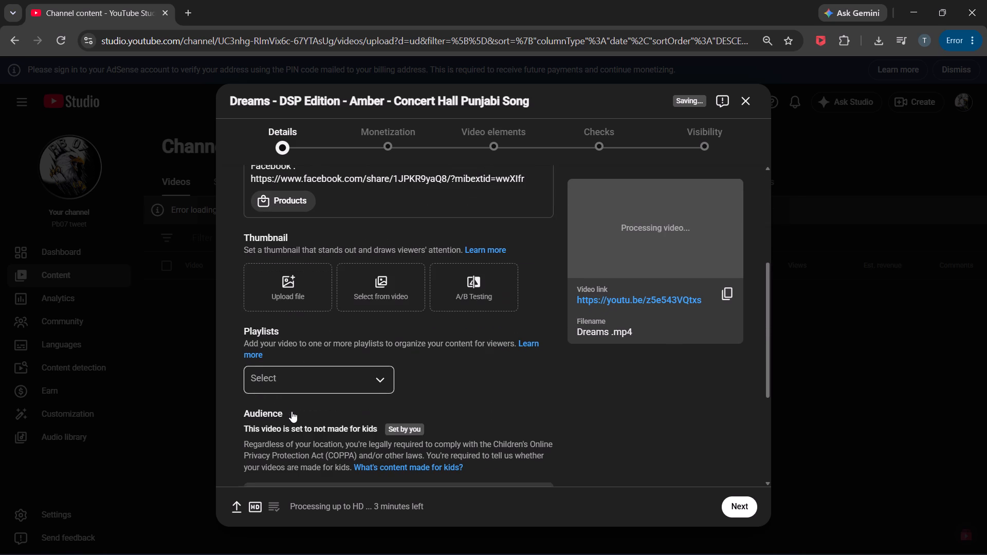
click(291, 381)
click(275, 313)
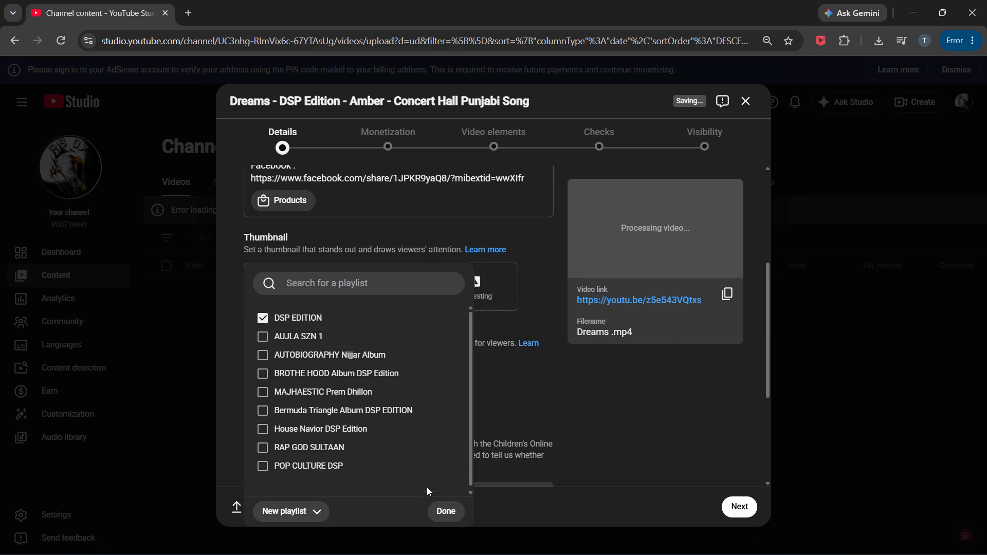
click(447, 509)
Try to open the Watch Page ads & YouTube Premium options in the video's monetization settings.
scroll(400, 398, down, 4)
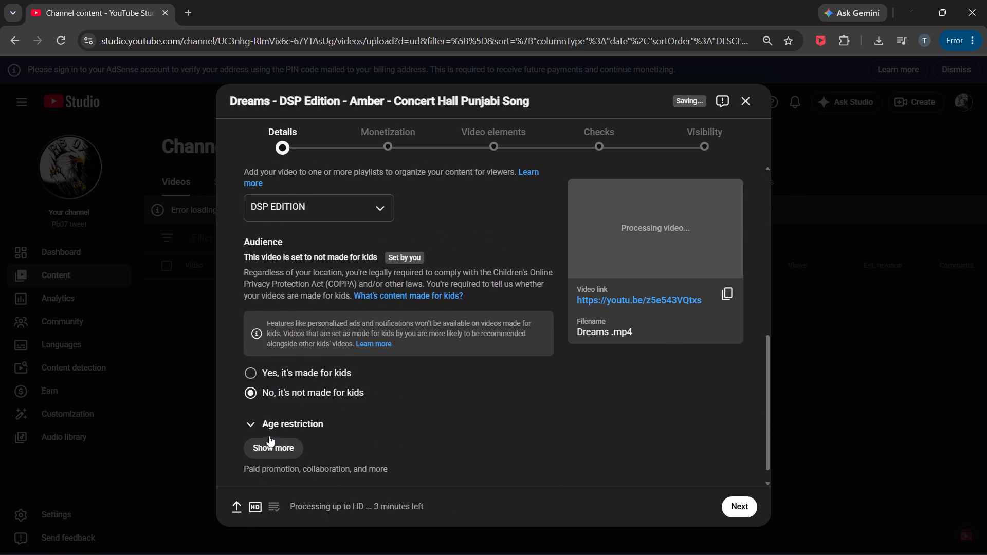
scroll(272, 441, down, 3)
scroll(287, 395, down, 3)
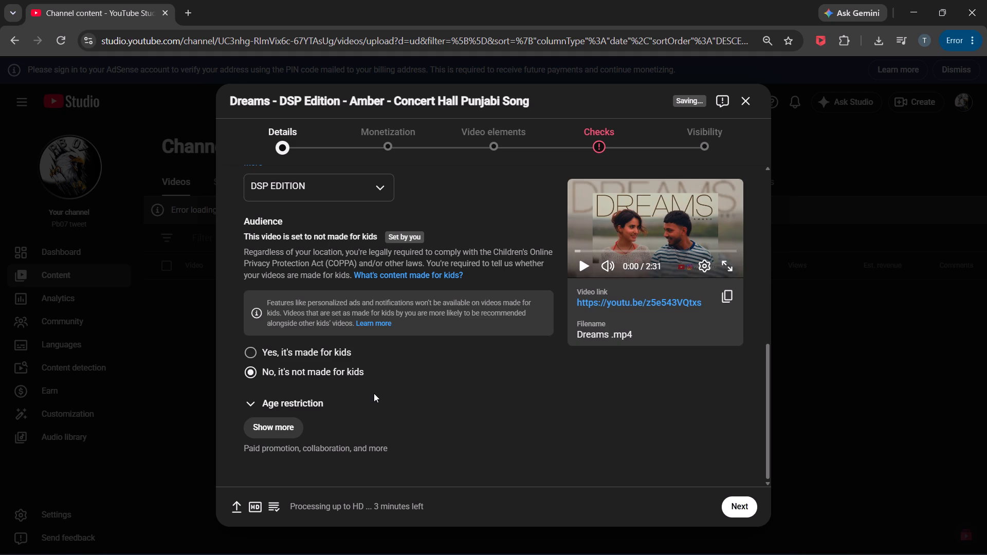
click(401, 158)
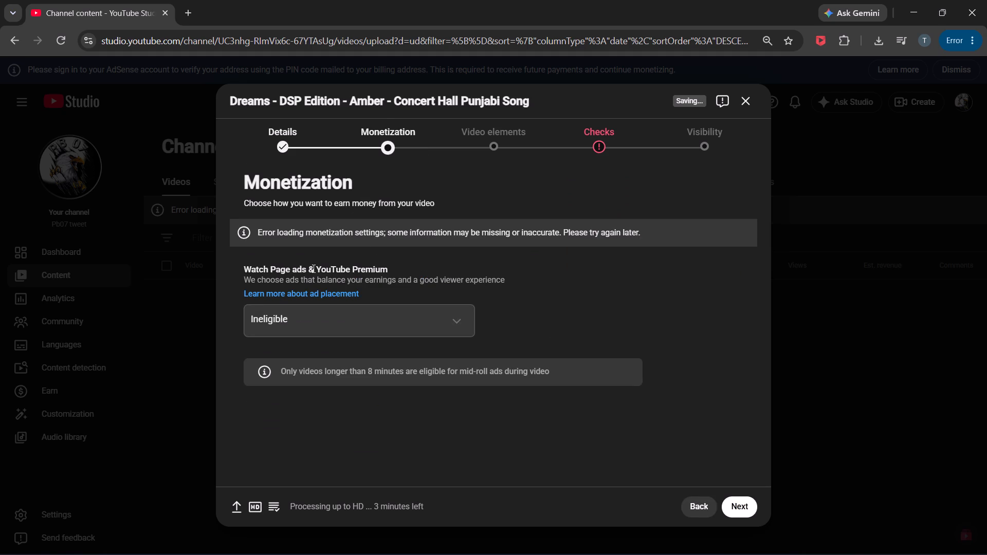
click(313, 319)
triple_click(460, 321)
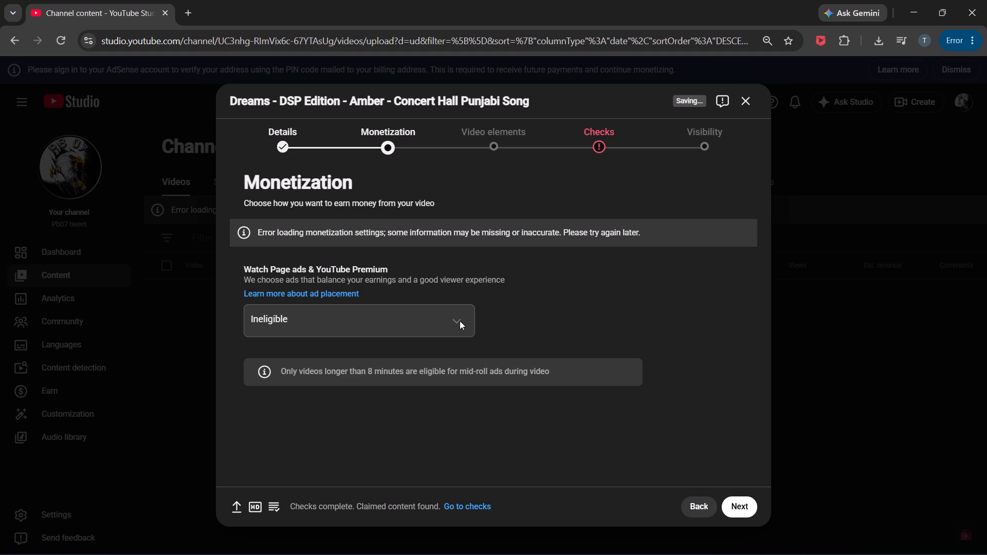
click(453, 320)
Add an end screen to the video using the "2 videos" template and save it.
click(490, 143)
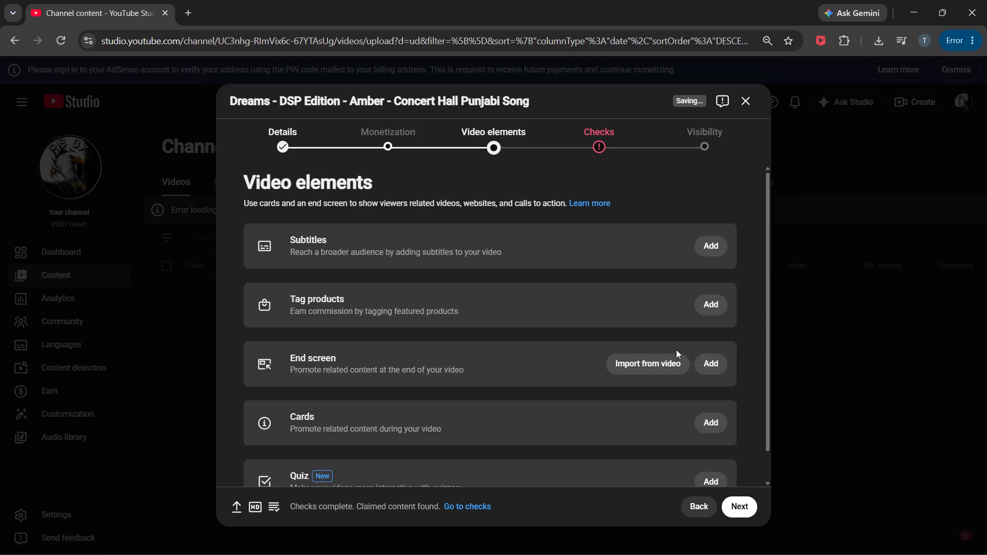
click(701, 361)
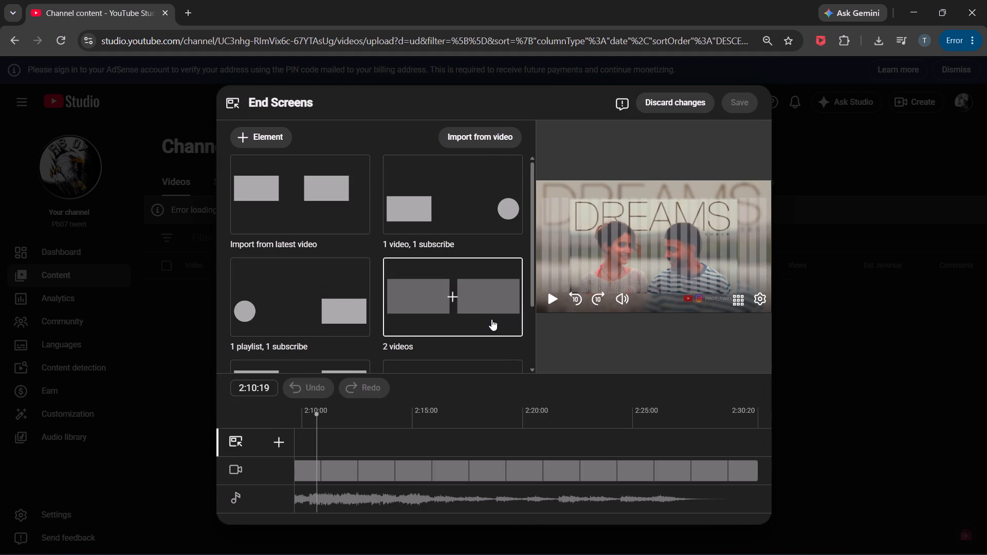
click(491, 319)
click(744, 98)
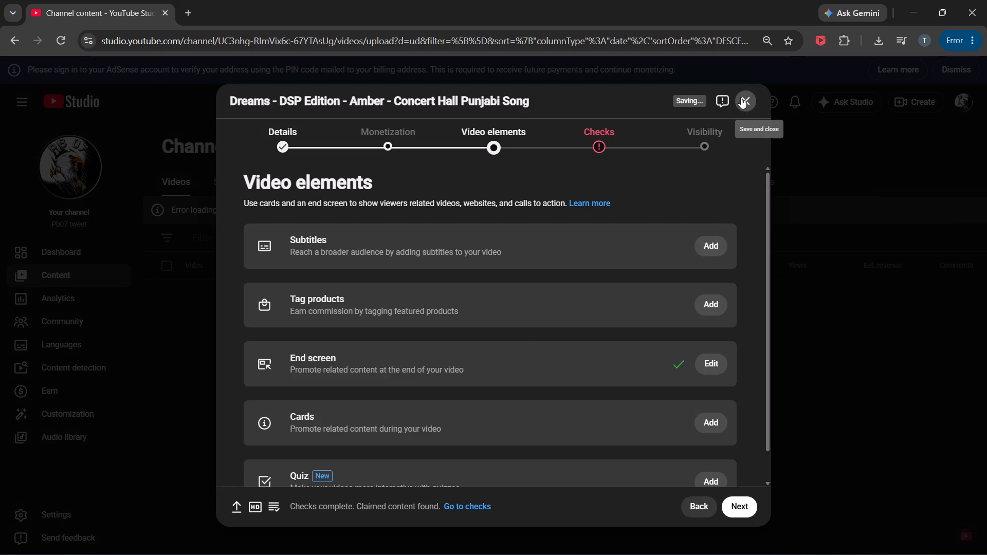
Set the video's visibility to Public, publish it and close the confirmation.
click(717, 133)
click(282, 392)
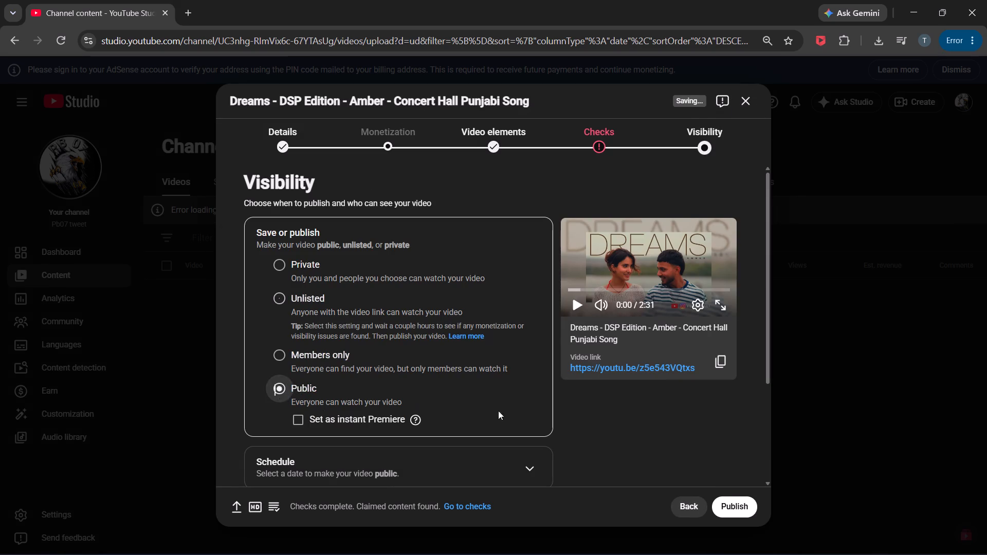
scroll(581, 439, down, 4)
click(729, 511)
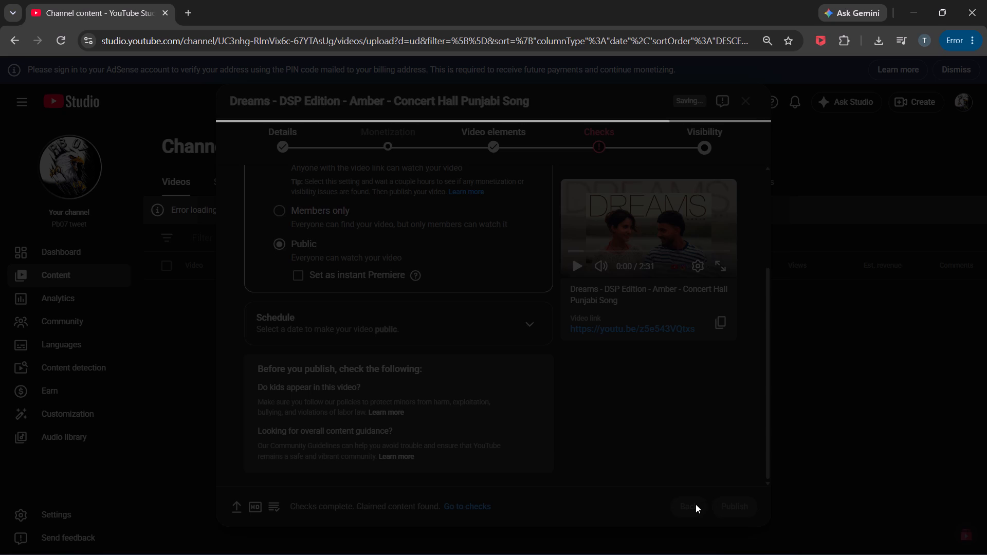
click(606, 456)
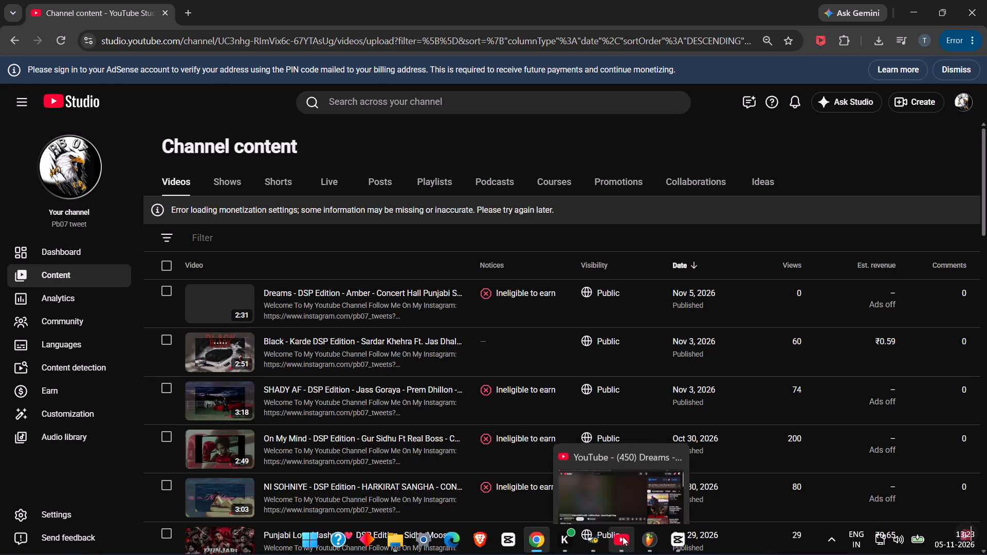
Switch to the YouTube app, open "SAFAR (Official Video) Juss x MixSingh", skip the ad and jump ahead in the song.
click(623, 536)
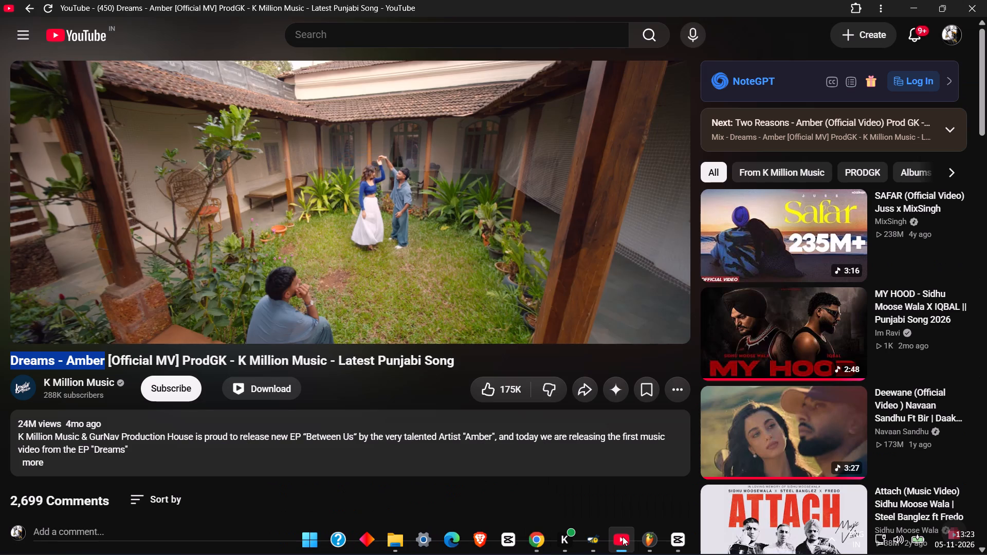
click(774, 272)
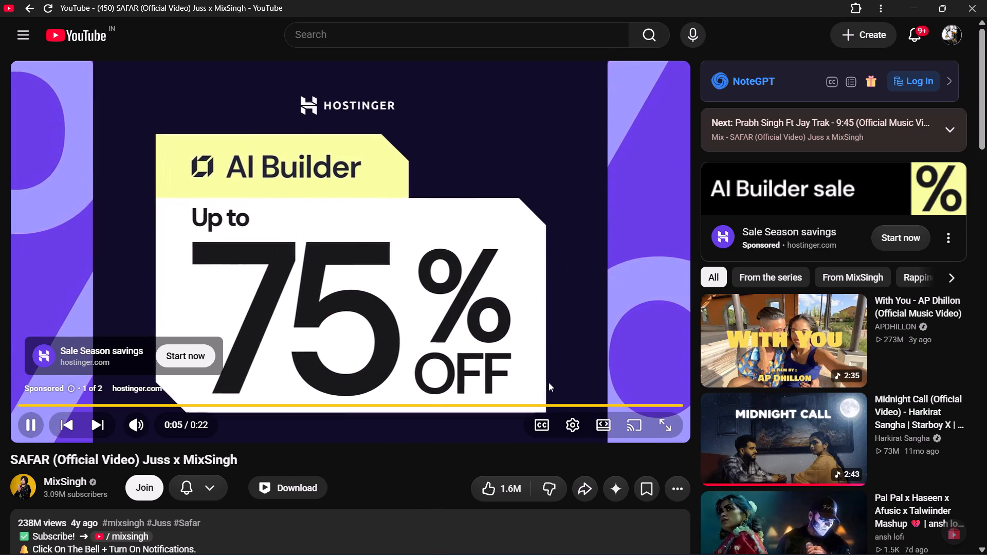
click(643, 387)
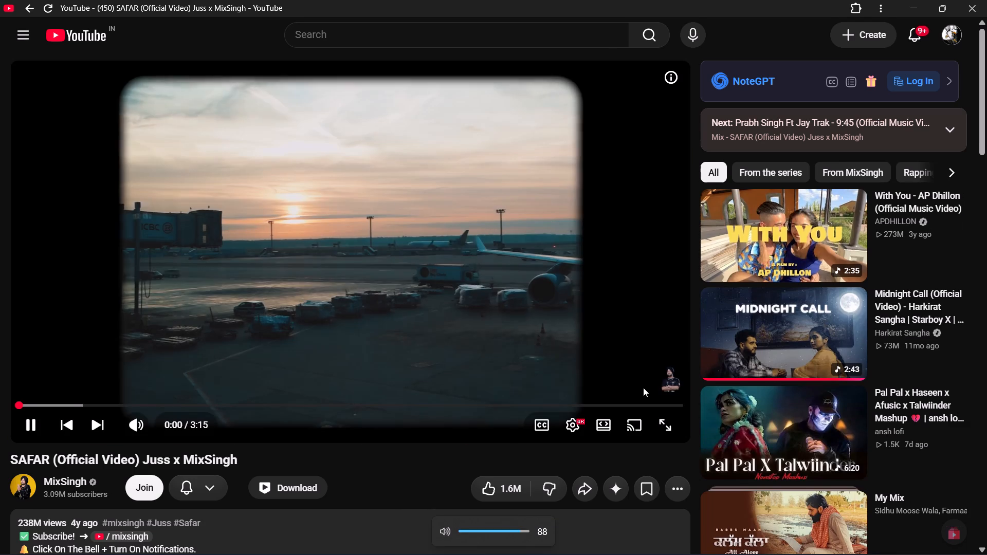
click(43, 405)
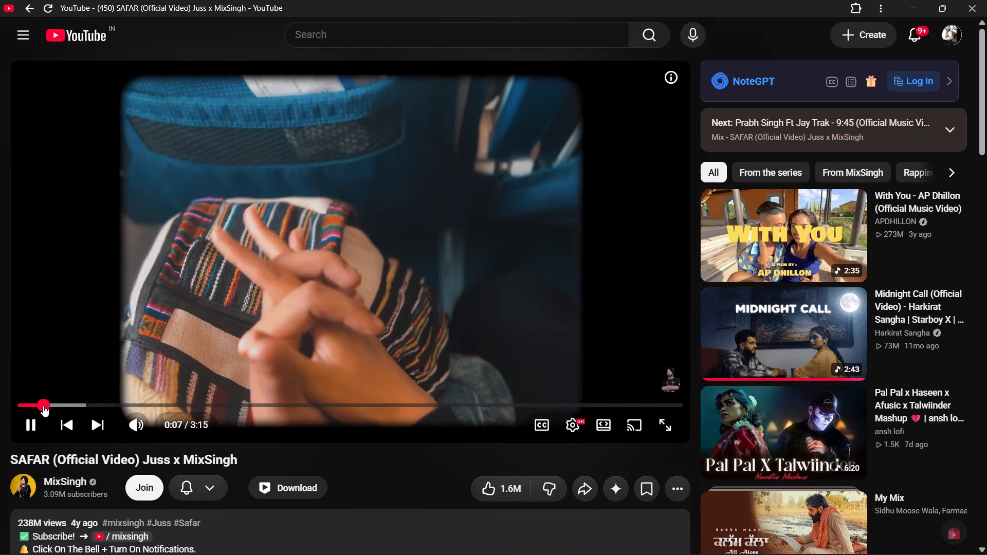
click(70, 403)
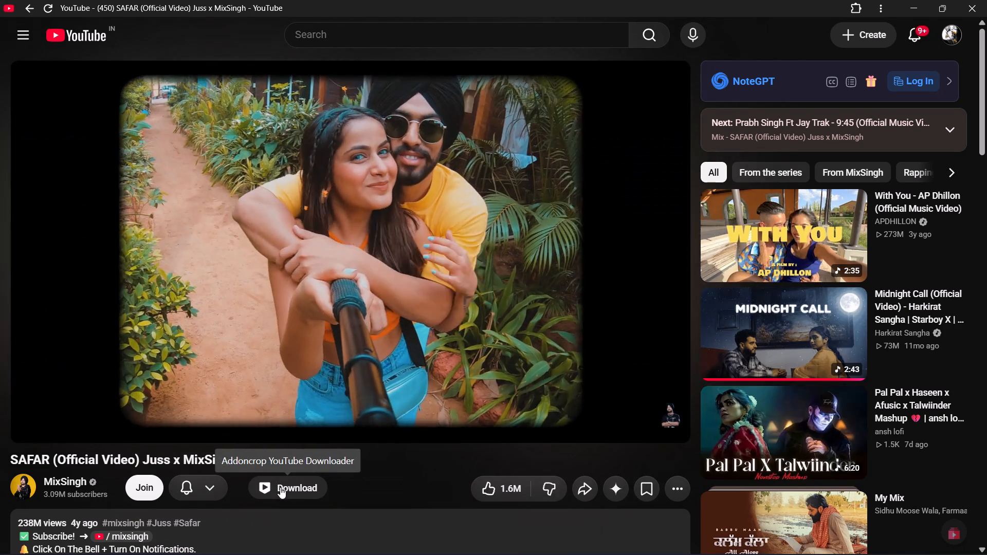
Download the SAFAR video's full audio as MP3 at 320Kbps with the YouTube downloader.
scroll(335, 482, down, 2)
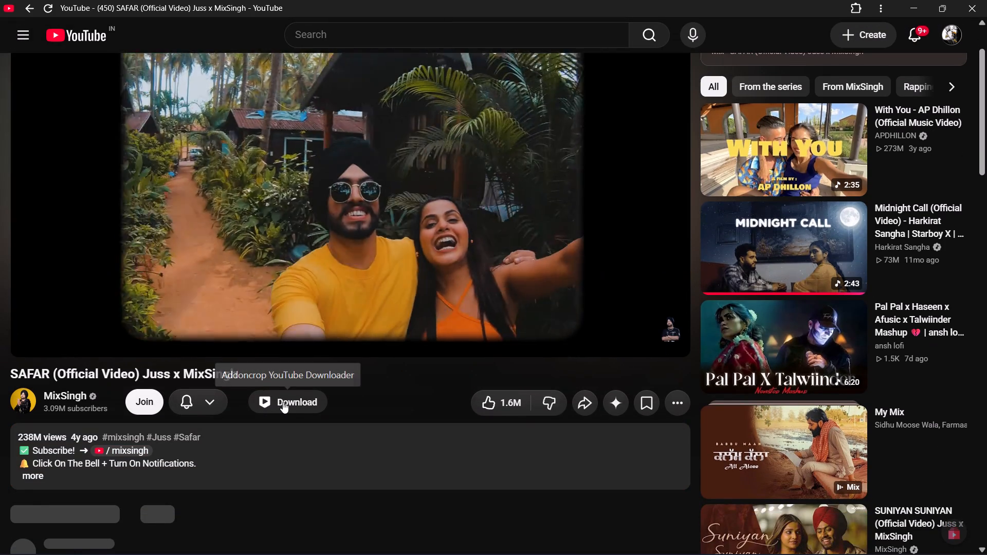
click(283, 402)
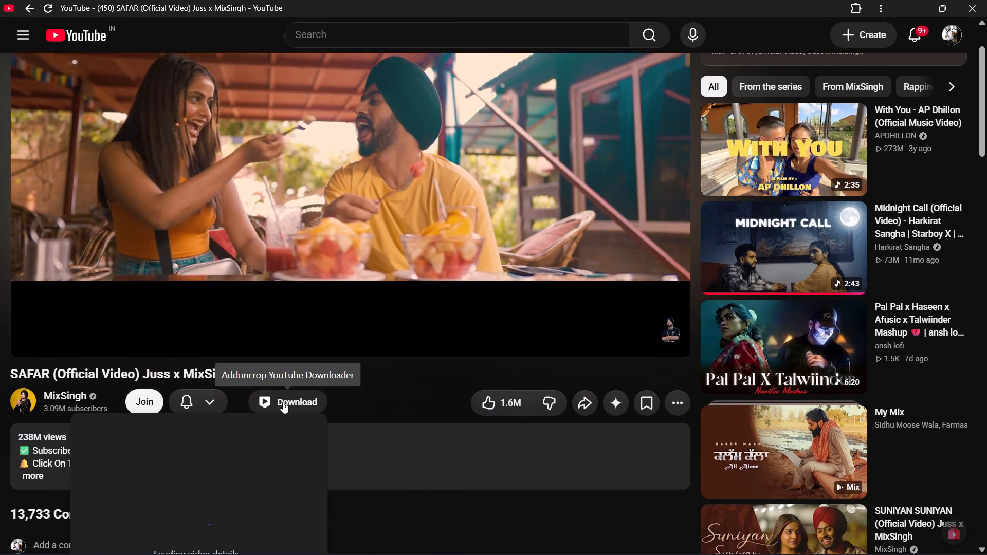
click(131, 425)
scroll(191, 441, down, 4)
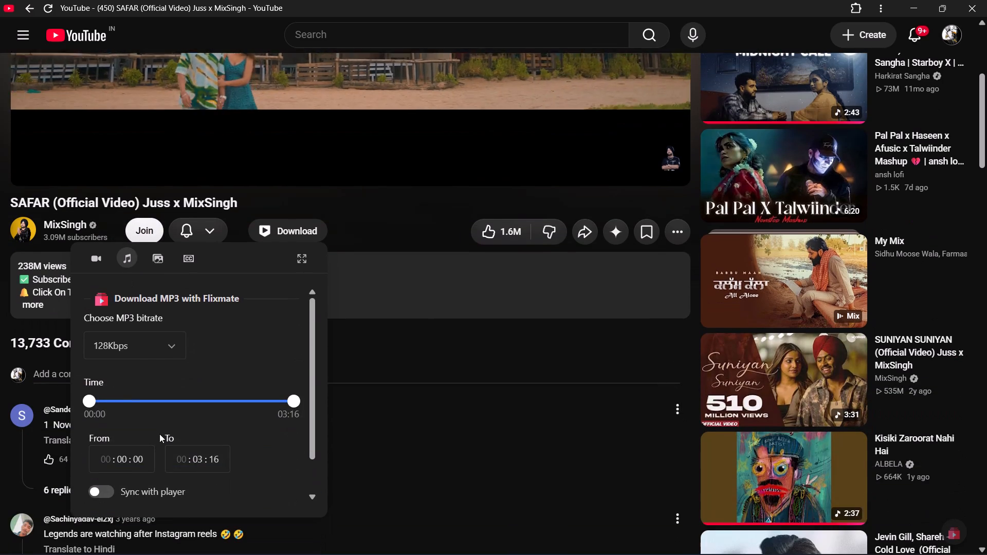
click(134, 355)
click(129, 470)
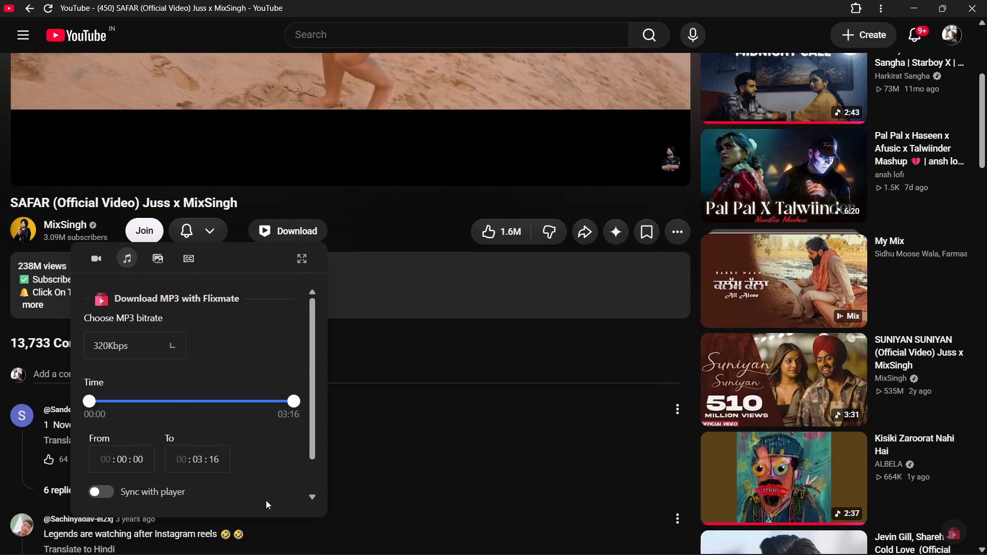
scroll(243, 460, down, 3)
click(275, 486)
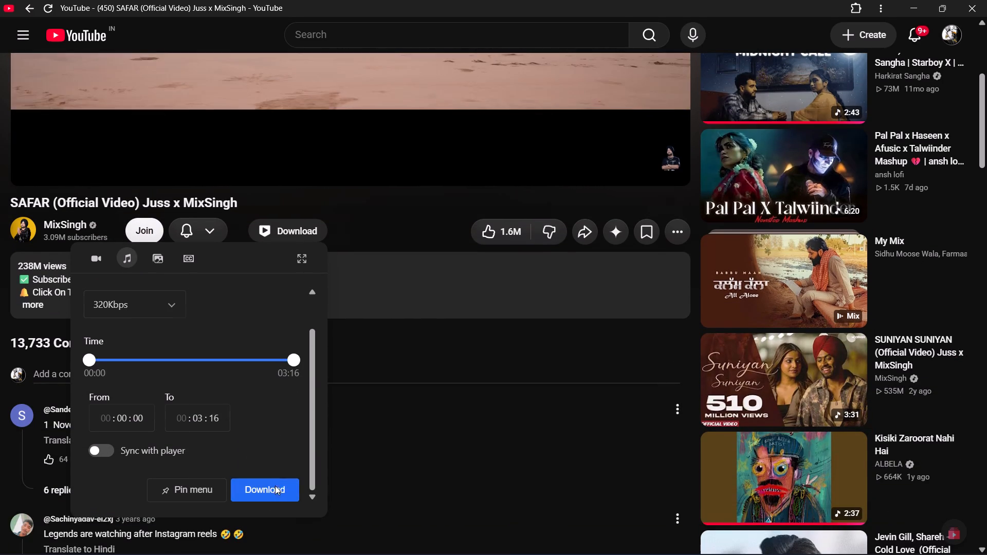
Copy the word "SAFAR" from the video's title.
scroll(524, 371, up, 2)
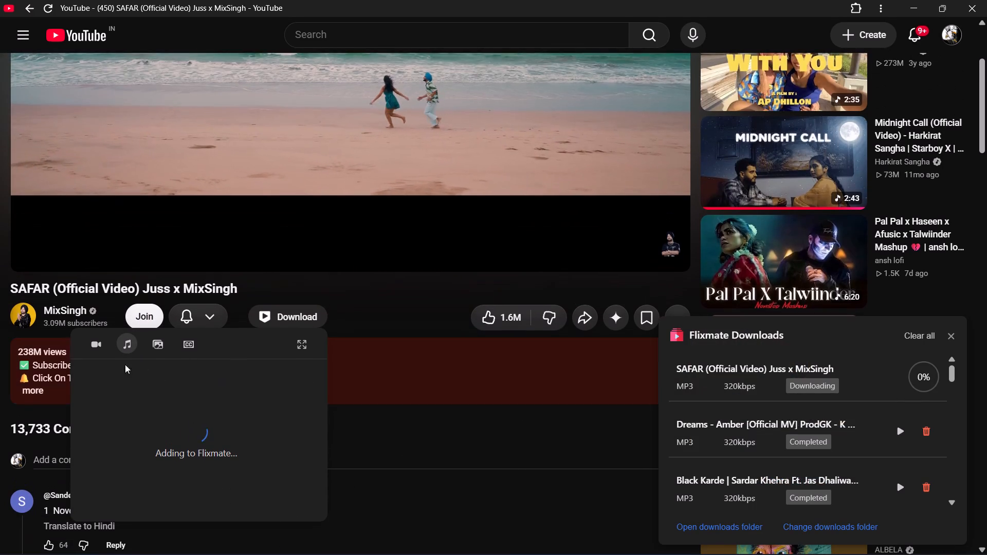
double_click(42, 288)
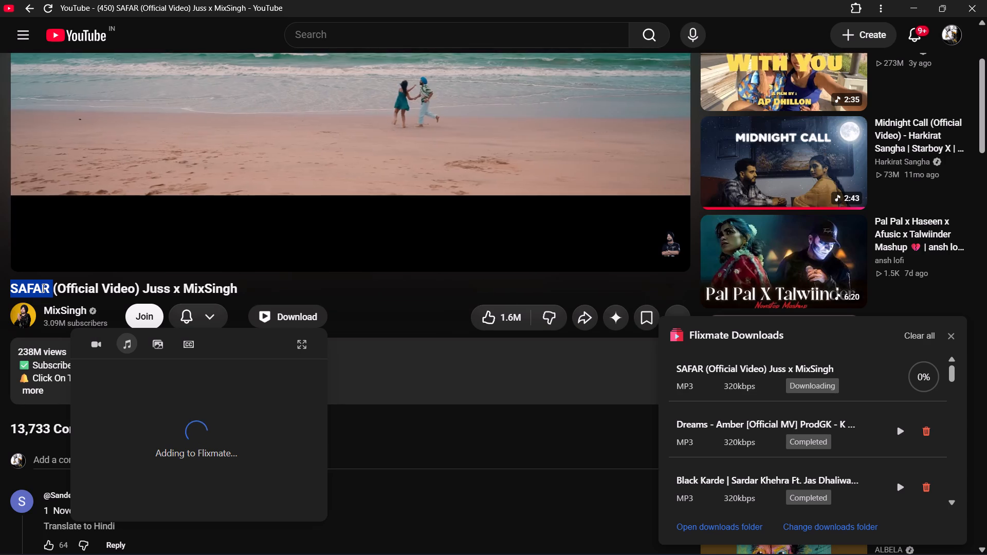
key(ctrl+c)
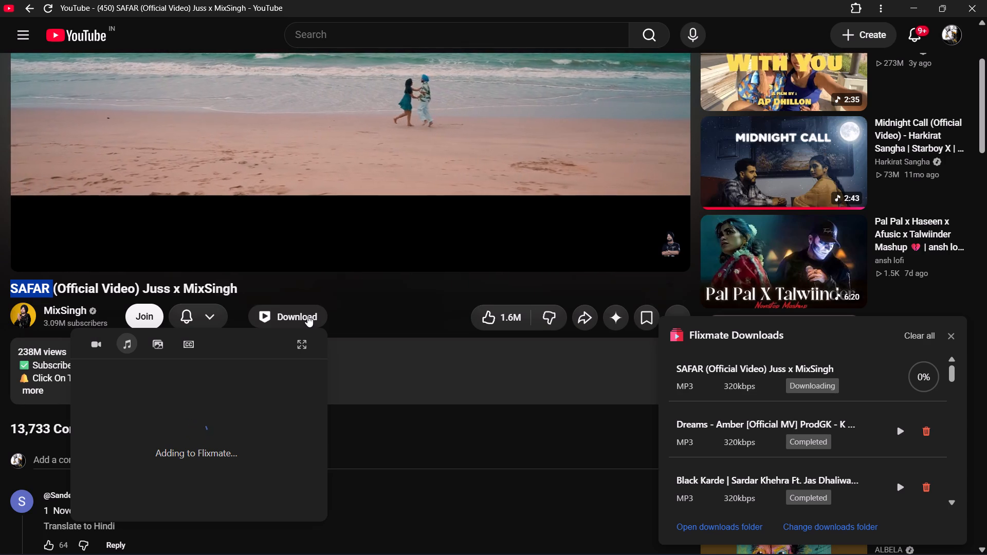
Download the SAFAR video's thumbnail image at Maximum Resolution (1280x720).
scroll(394, 377, up, 3)
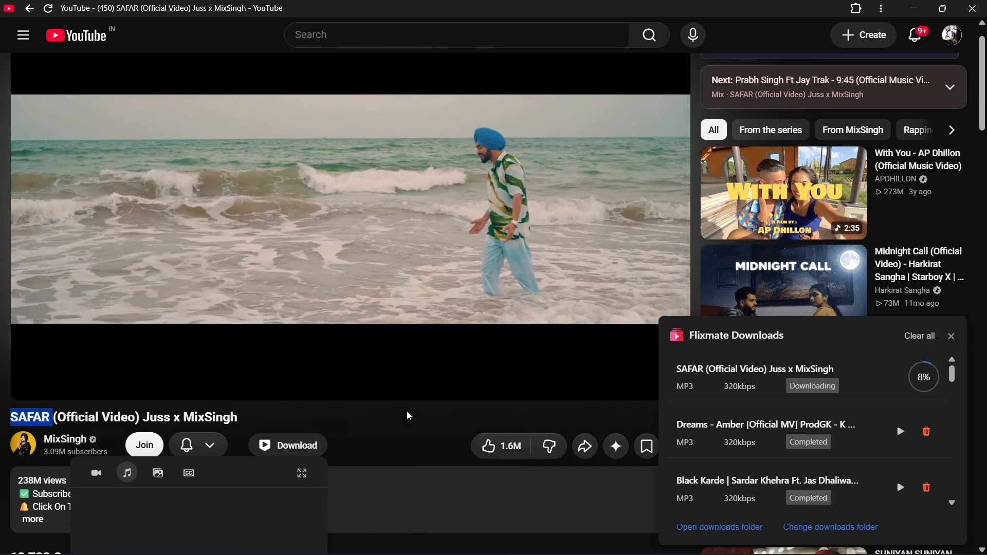
scroll(407, 411, down, 2)
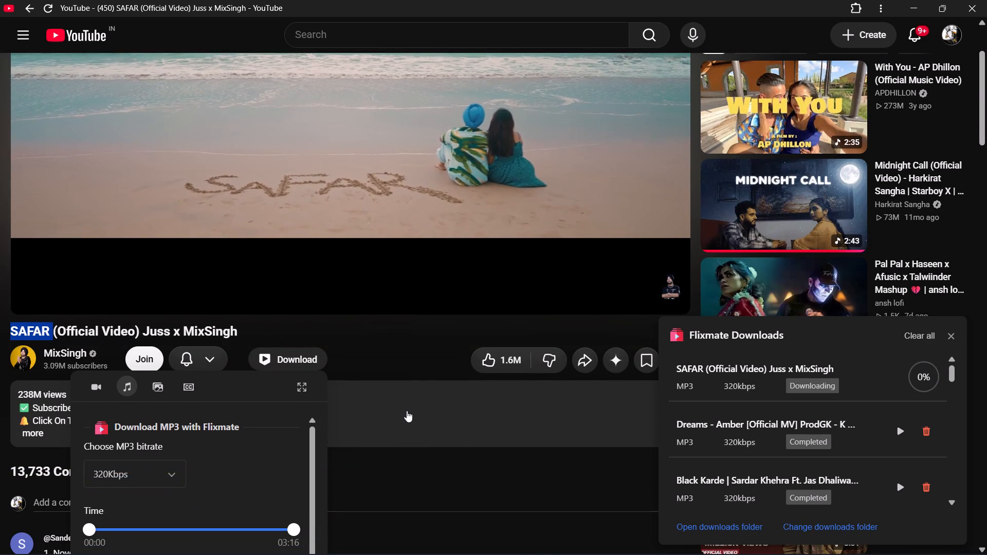
click(161, 392)
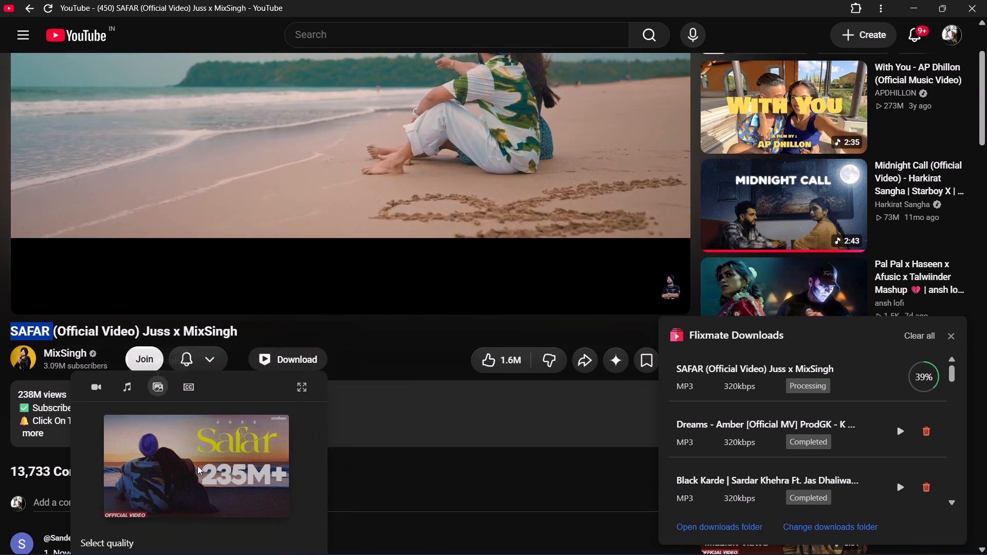
scroll(199, 461, down, 4)
click(283, 430)
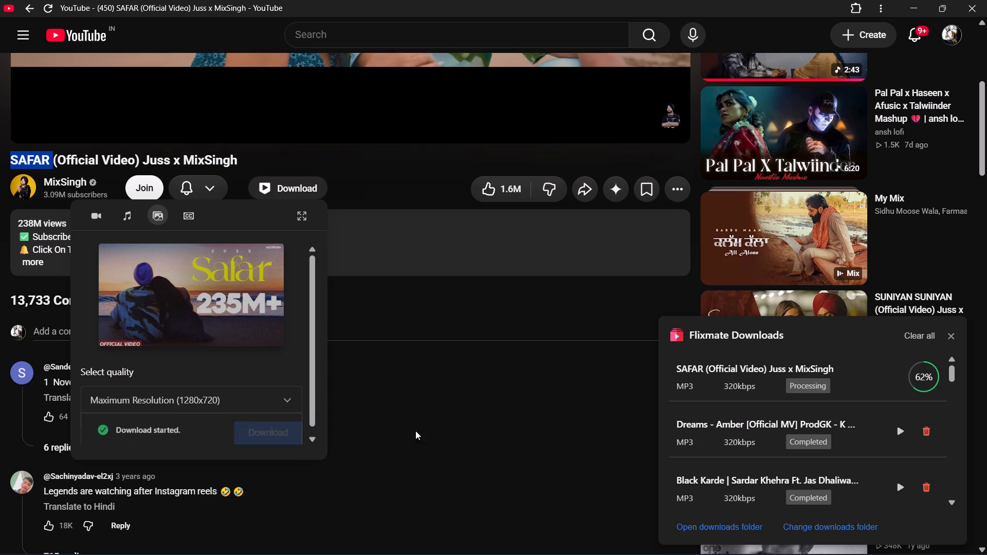
scroll(430, 436, up, 2)
Switch to FL Studio and close the Fruity Reeverb and Fruity Limiter windows.
click(650, 541)
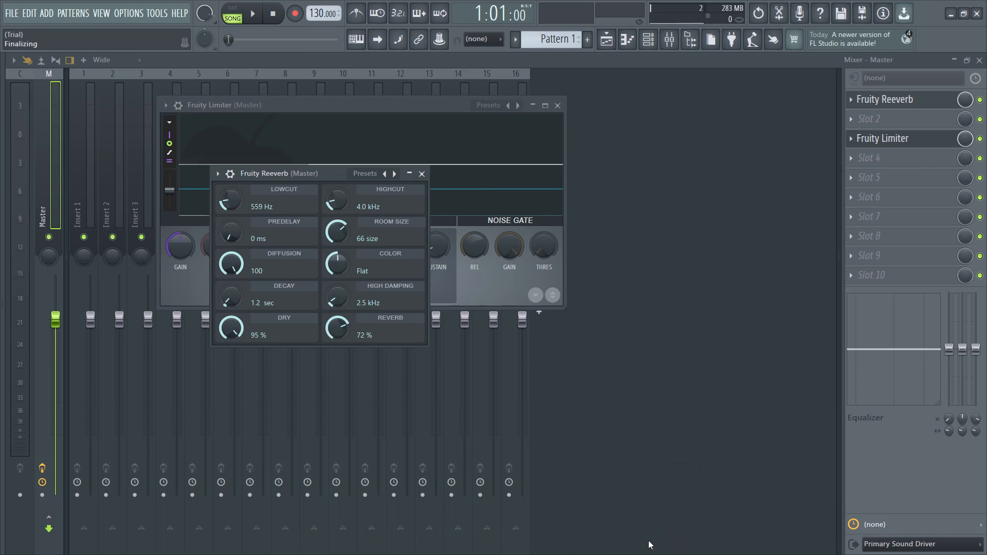
click(421, 177)
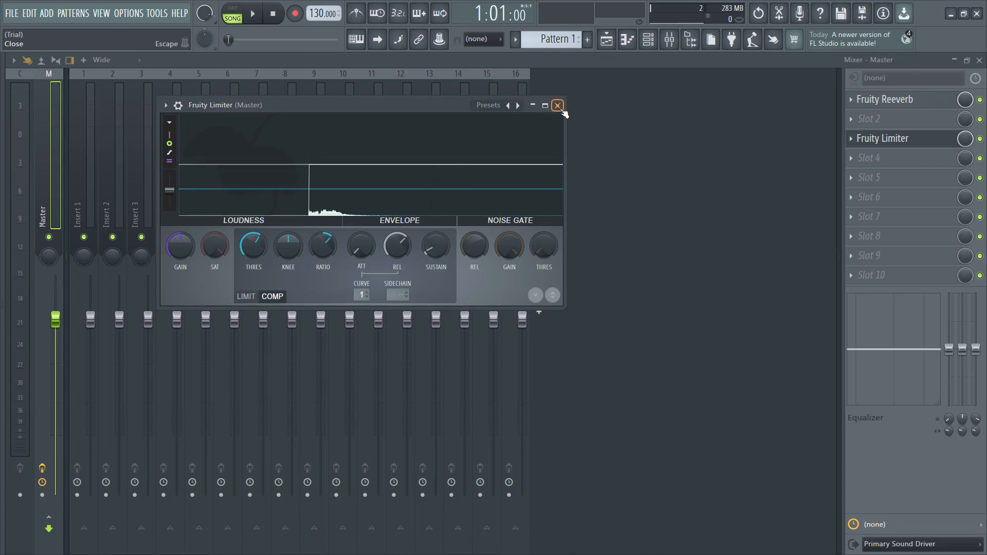
click(560, 108)
Delete the old Dreams audio clip from Track 1 of the playlist.
click(679, 40)
right_click(619, 111)
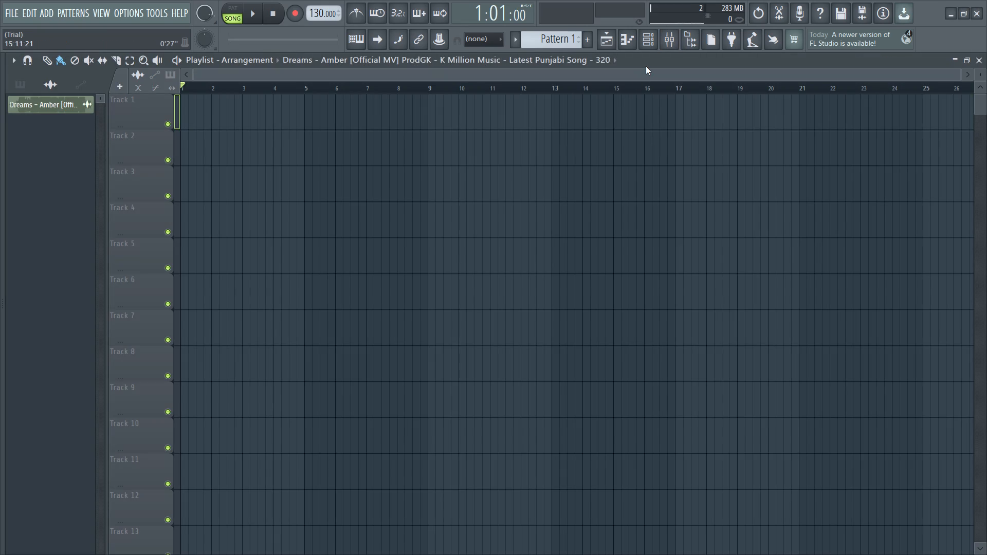
Remove the Fruity Reeverb and Fruity Limiter effects from the mixer's Master track and return to the playlist.
click(669, 43)
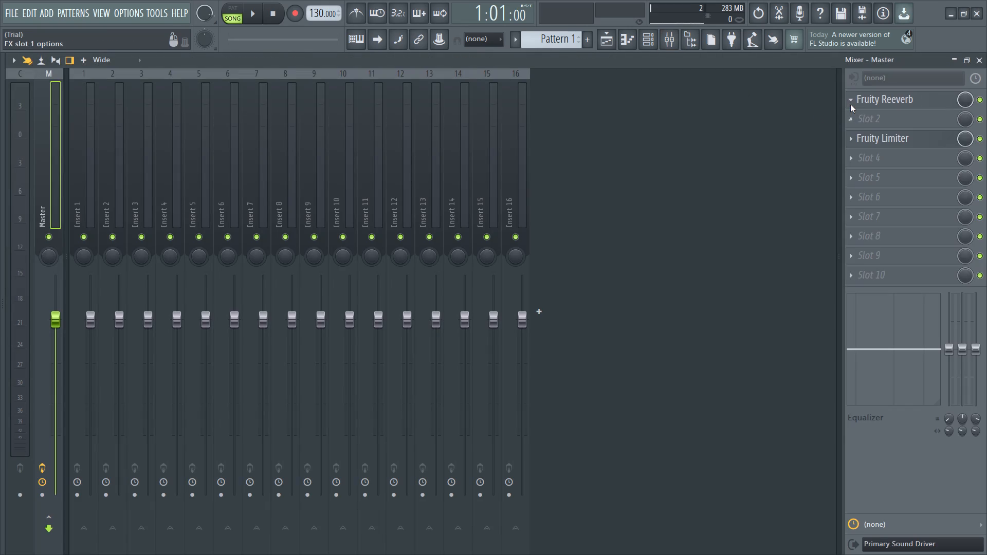
click(850, 104)
click(854, 128)
click(848, 141)
click(855, 164)
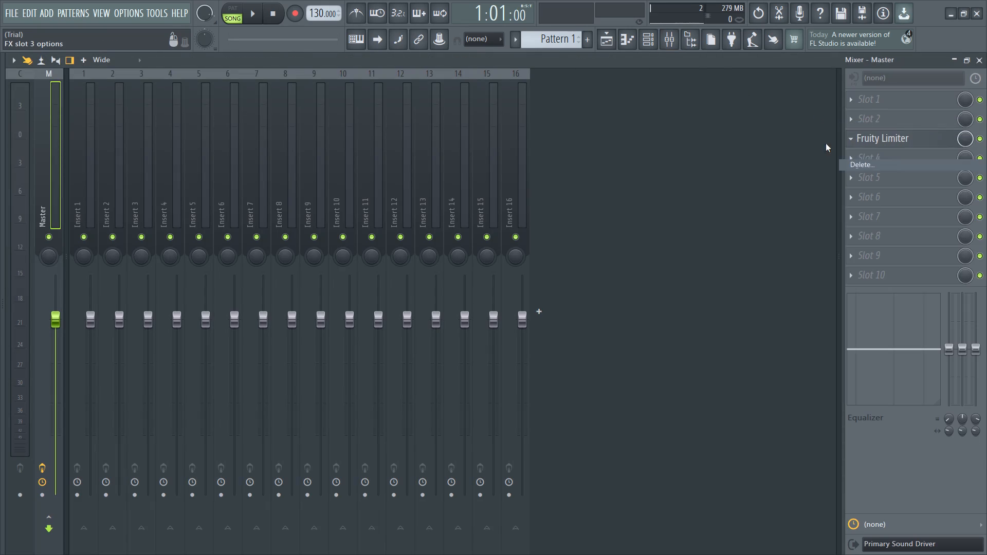
click(668, 40)
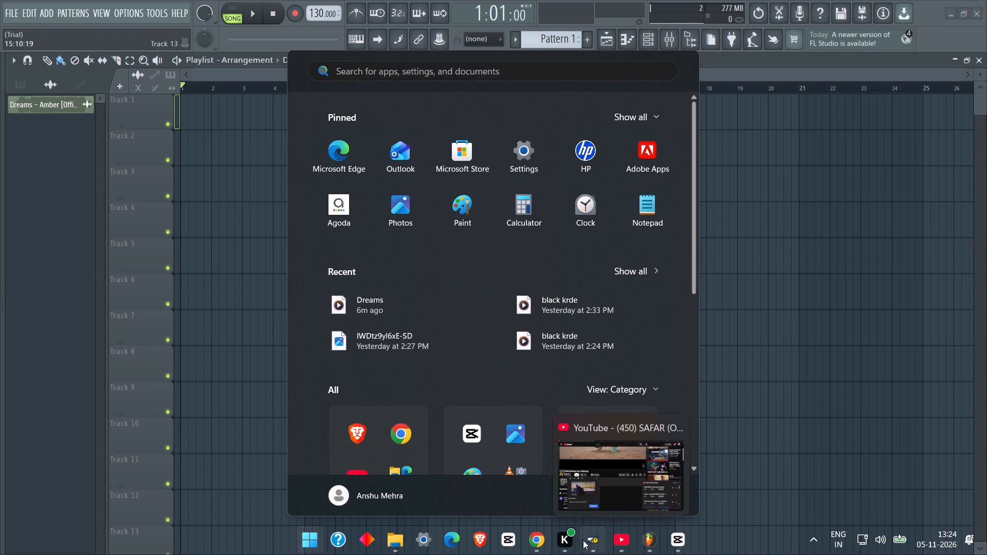
Switch to File Explorer and replace the existing search with the copied song name SAFAR.
click(620, 539)
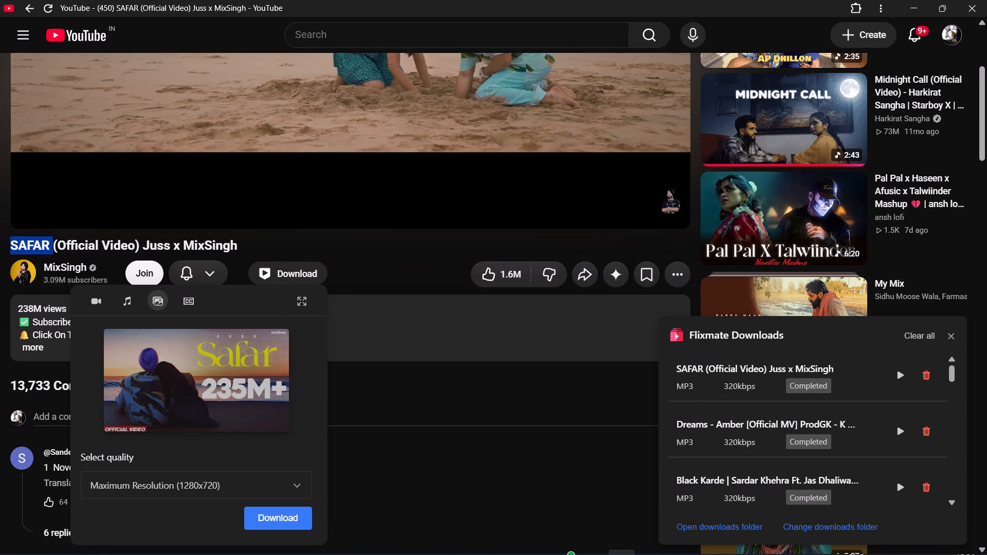
click(398, 540)
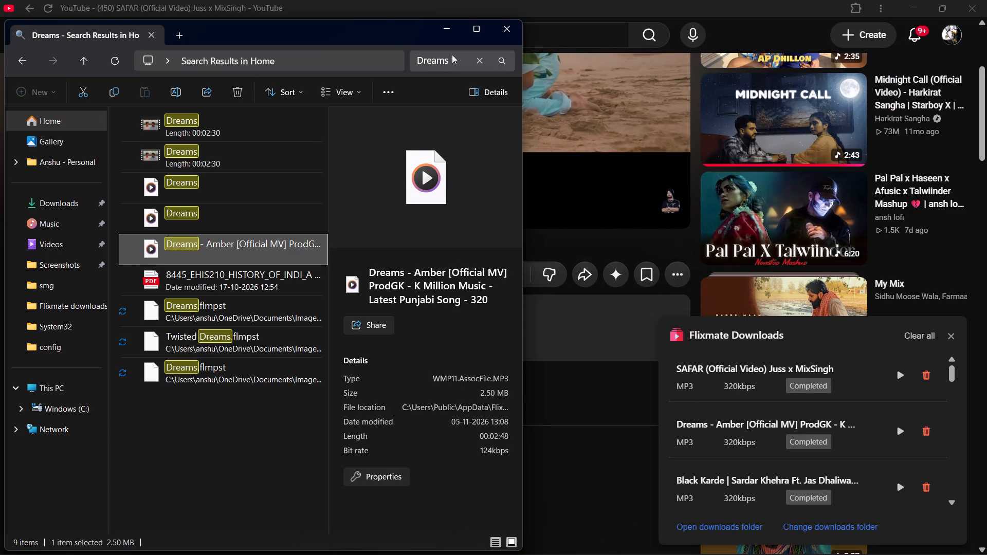
double_click(452, 54)
key(ctrl+a)
key(ctrl+v)
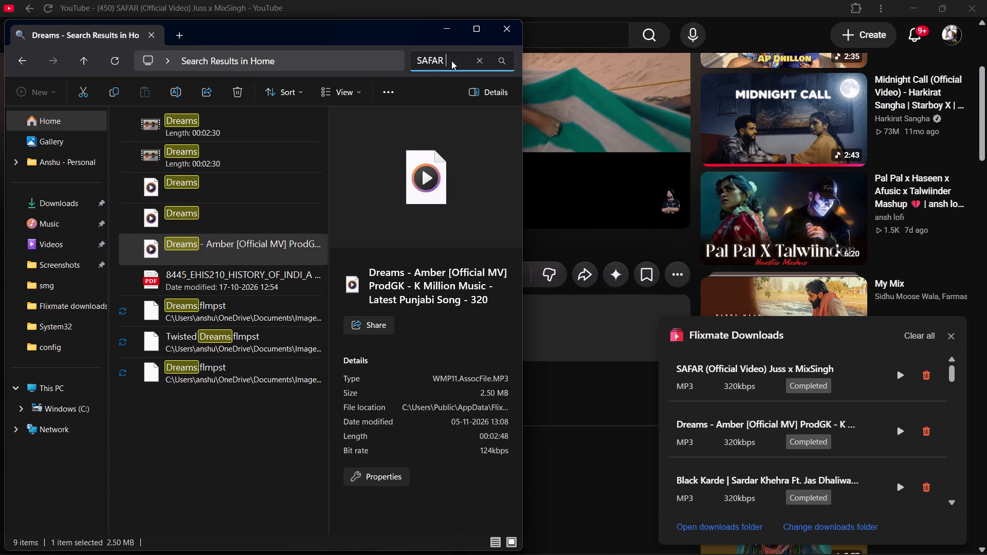
Bring the downloaded SAFAR MP3 into the FL Studio playlist and place its clip at the start of Track 1.
click(227, 129)
drag(217, 126, 579, 514)
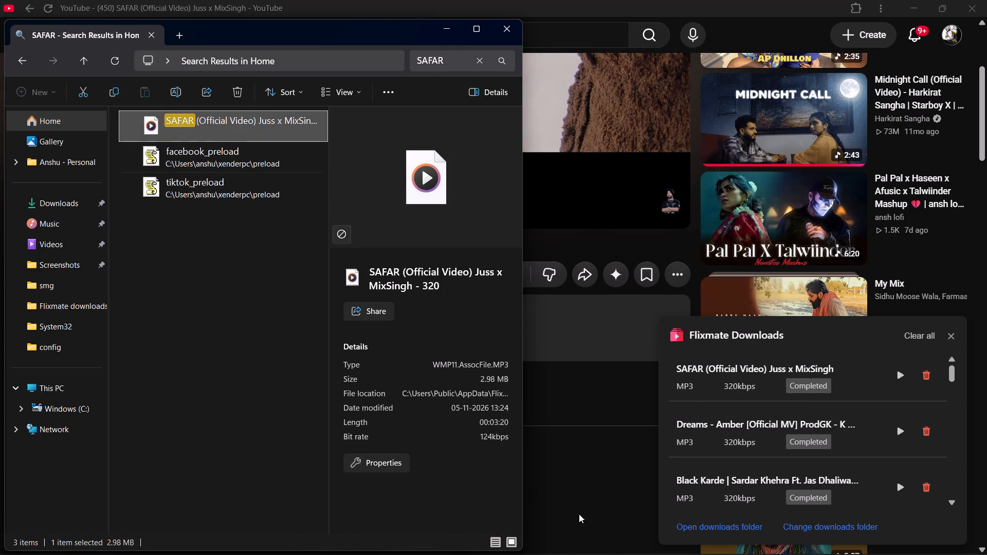
drag(579, 514, 646, 554)
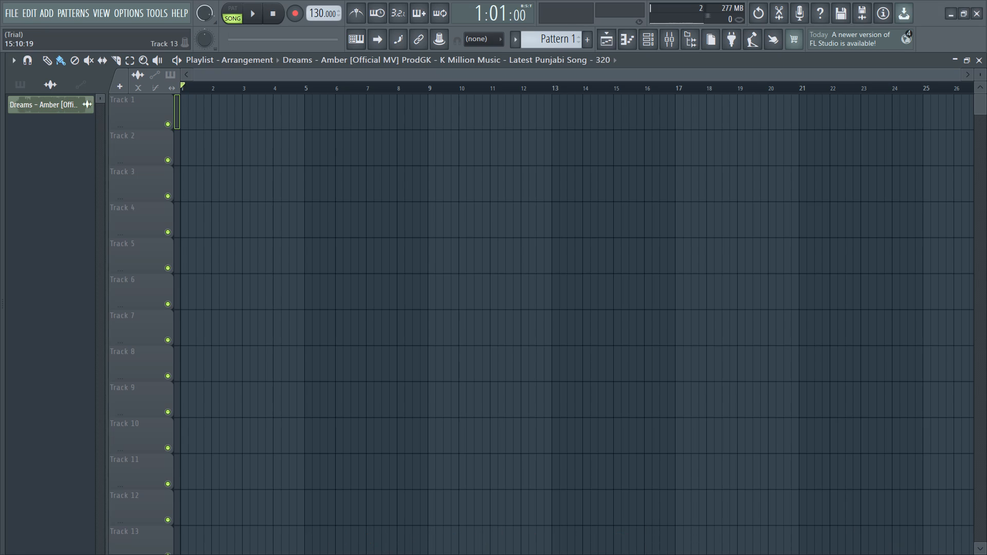
drag(646, 554, 544, 122)
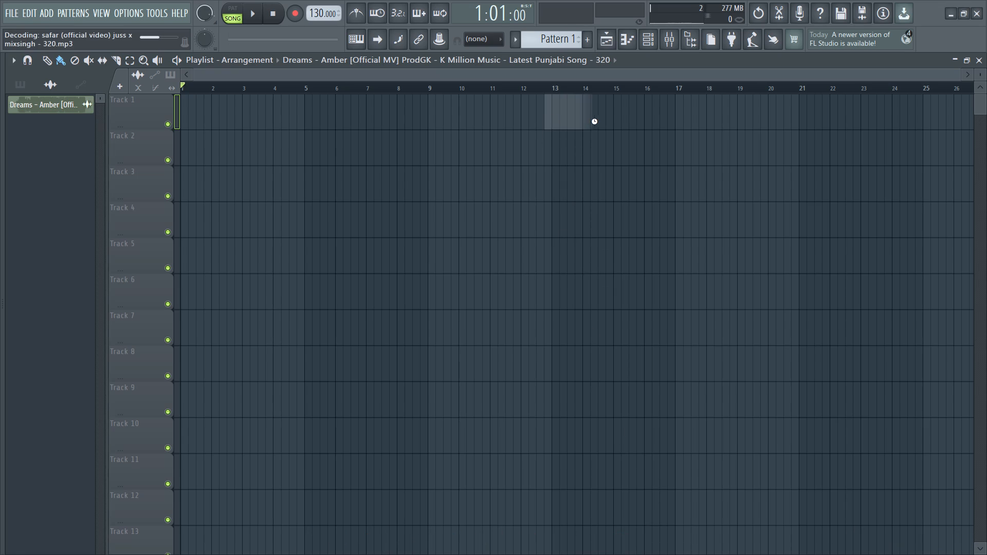
drag(614, 120, 235, 110)
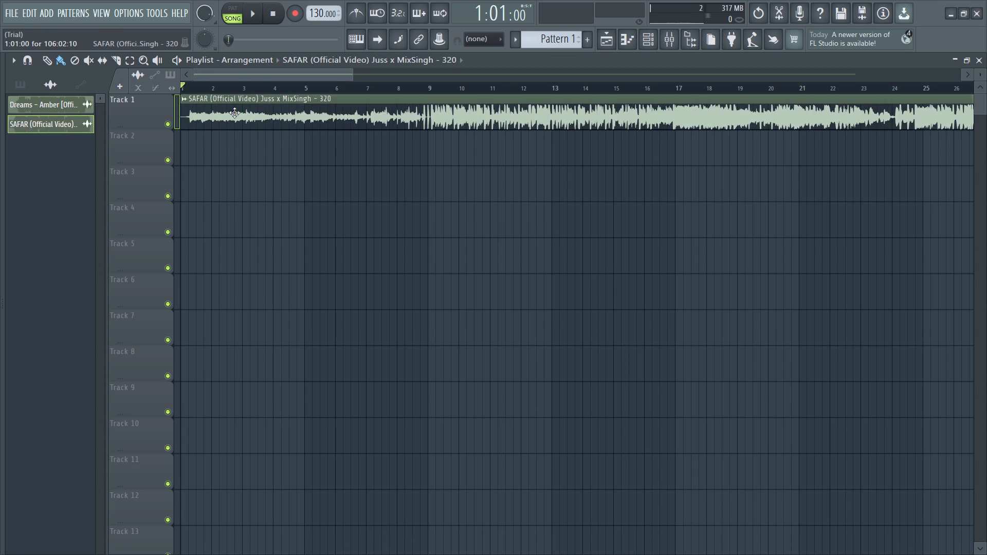
Pause the SAFAR video in the YouTube app, and start playback of the song in FL Studio.
click(627, 541)
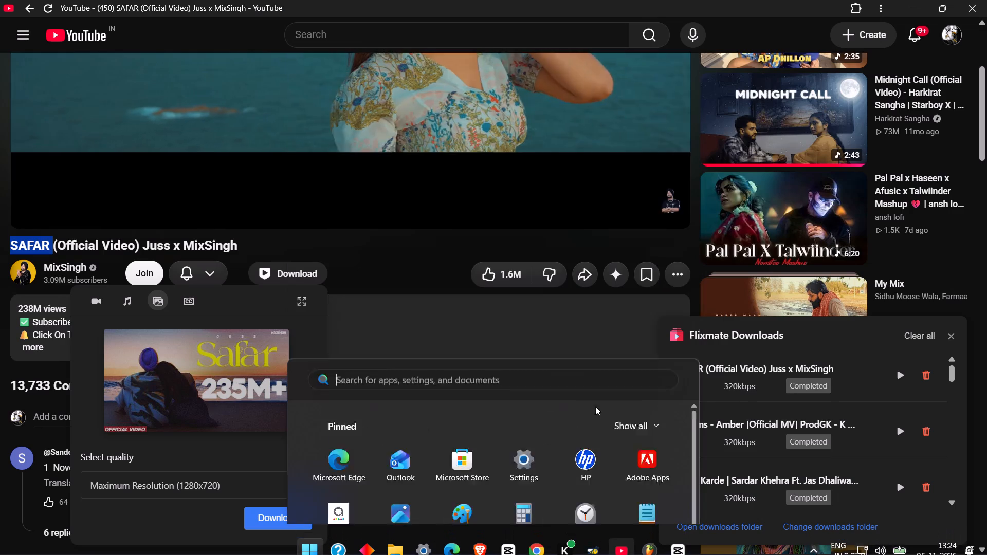
key(space)
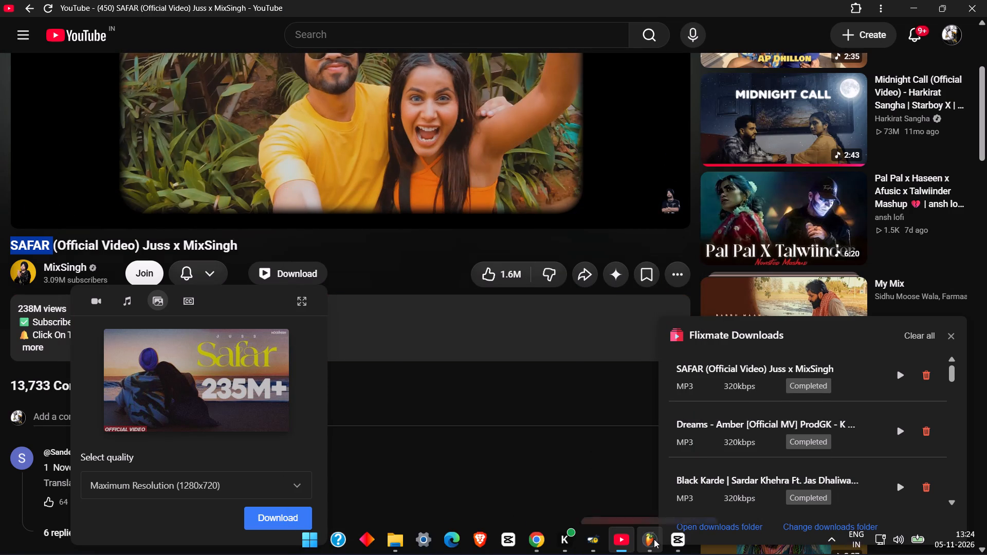
click(654, 539)
key(space)
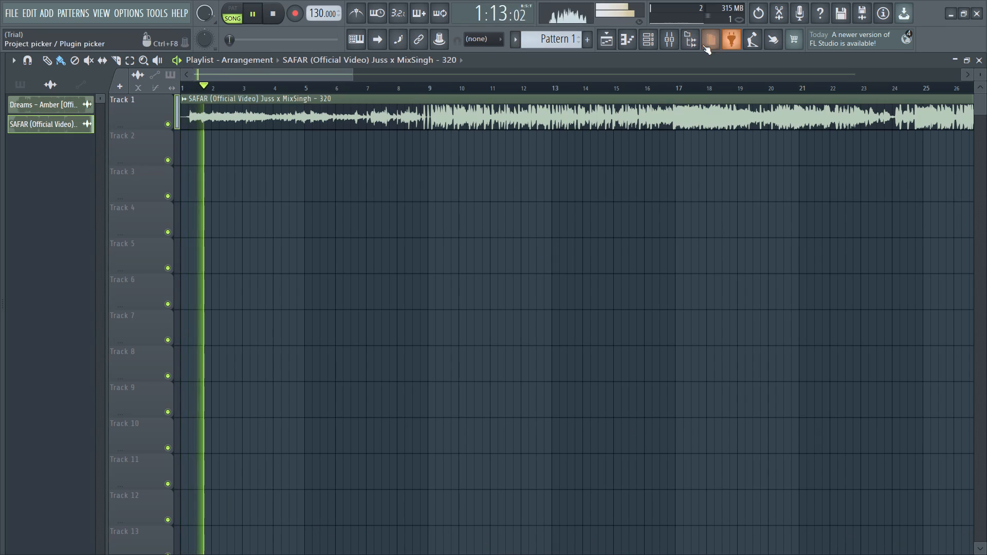
Add Fruity Reeverb to slot 1 of the mixer's Master track and move its window clear of the first channels.
click(665, 42)
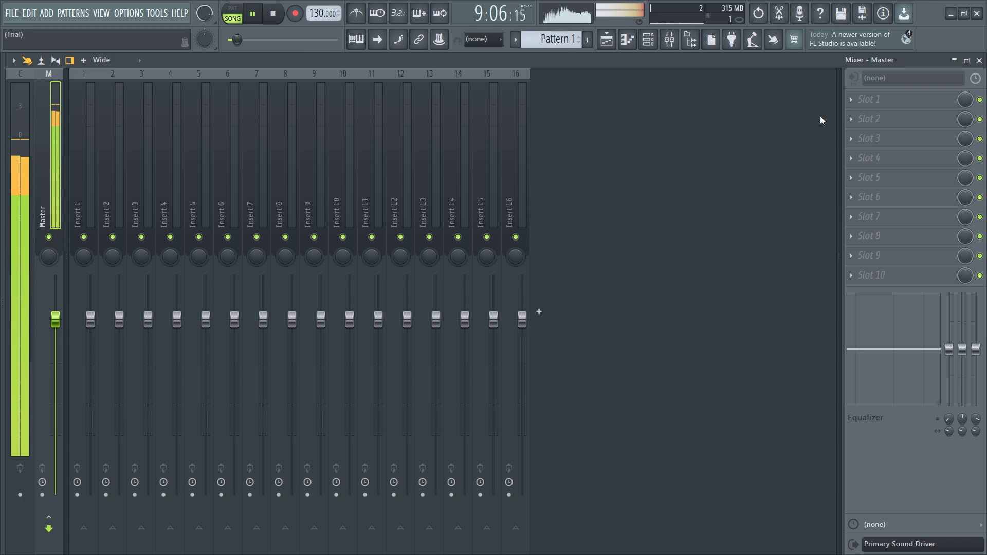
click(849, 103)
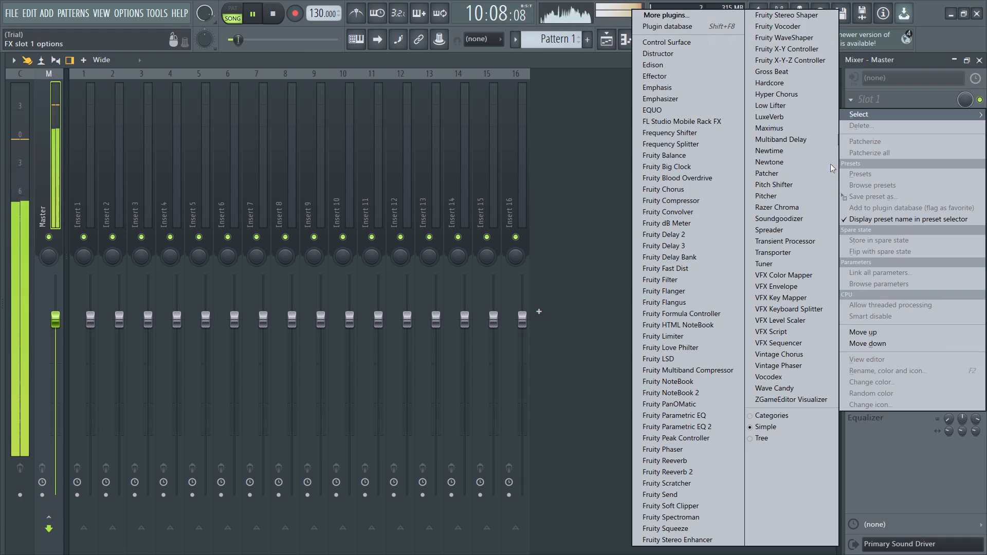
click(687, 460)
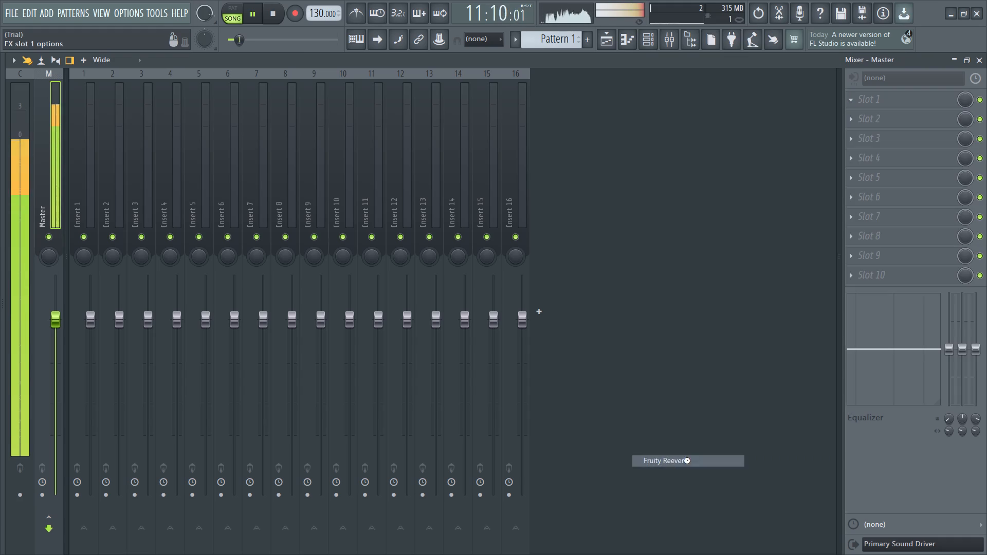
drag(310, 176, 497, 309)
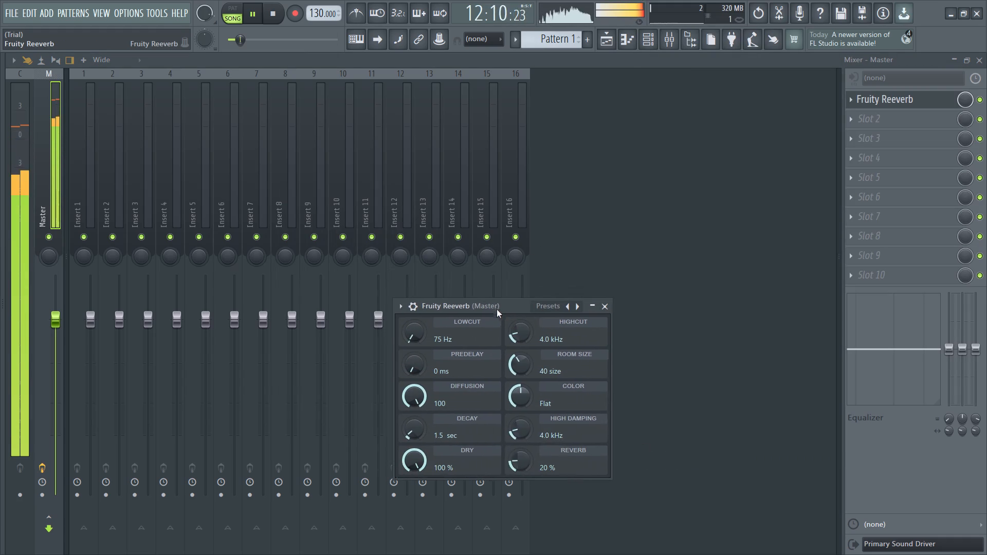
drag(497, 309, 498, 309)
While the song plays, adjust Fruity Reeverb to a low cut of 601 Hz and a reverb level of 78%.
drag(528, 466, 516, 355)
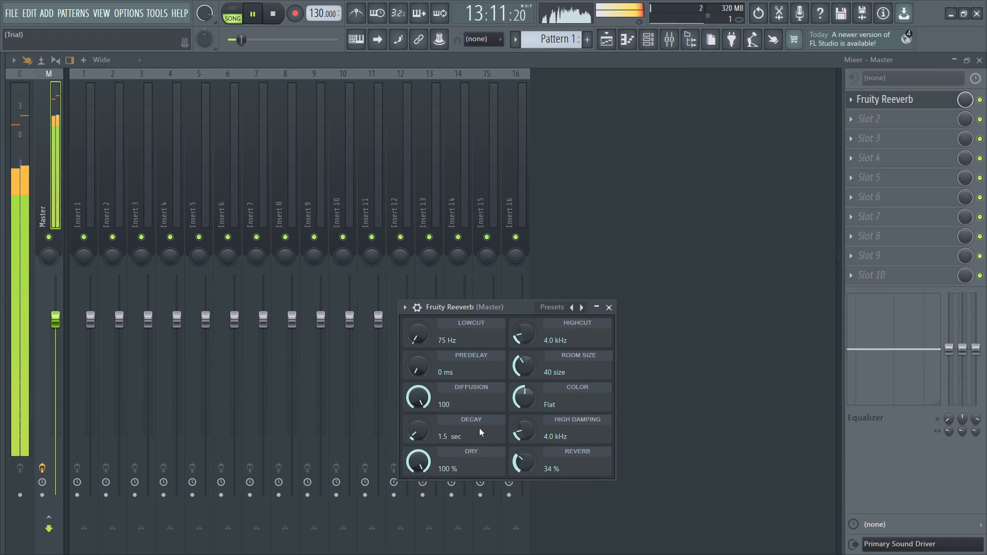
drag(420, 339, 350, 240)
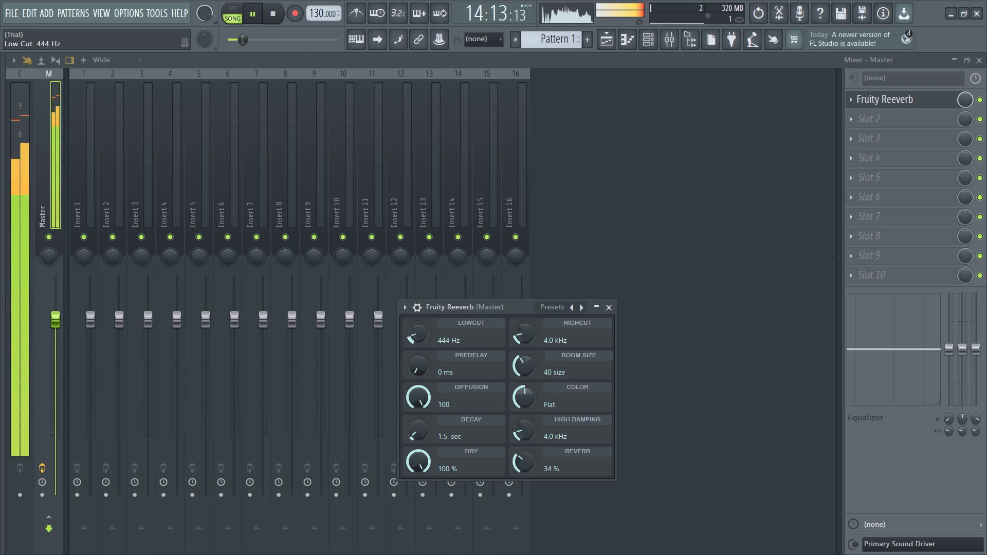
drag(350, 240, 350, 240)
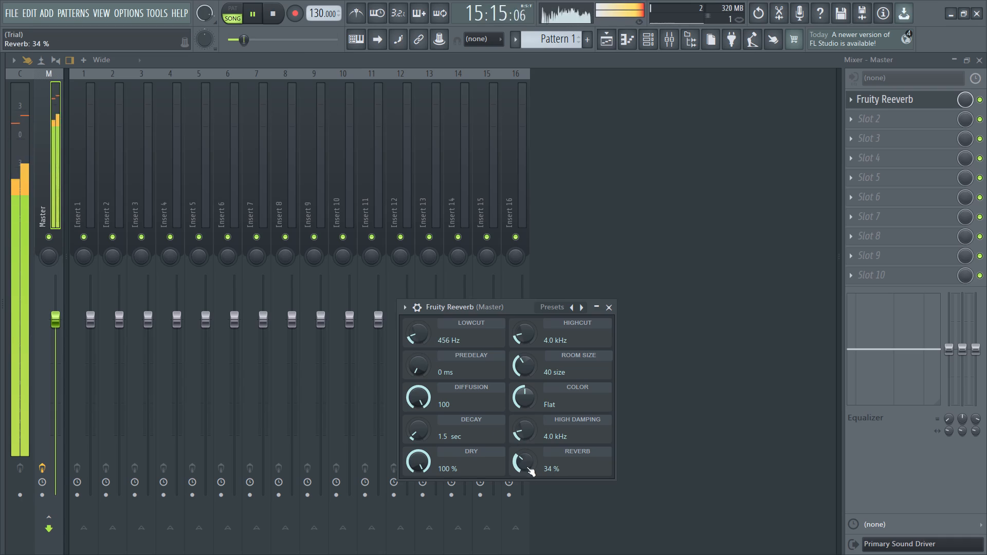
drag(522, 464, 501, 298)
scroll(522, 464, up, 3)
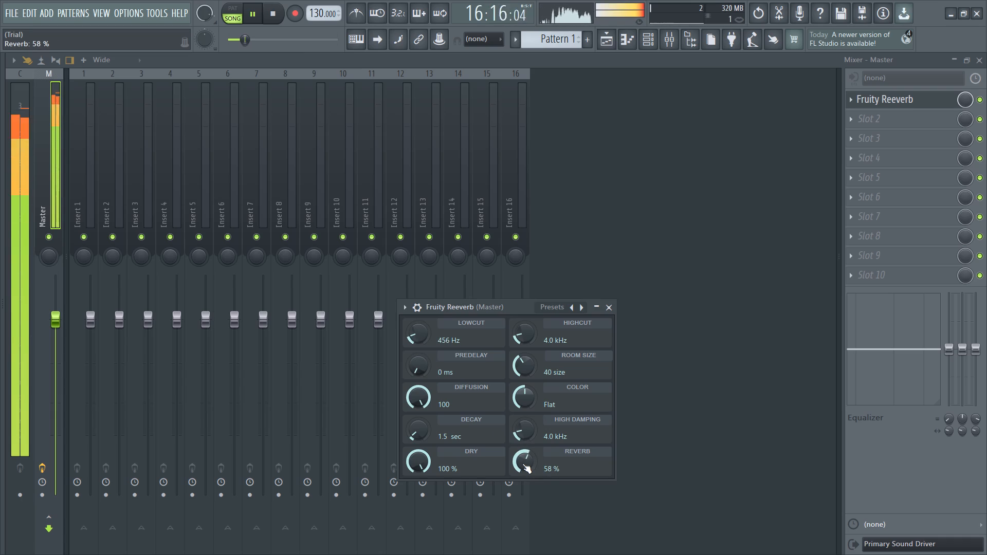
scroll(522, 464, up, 5)
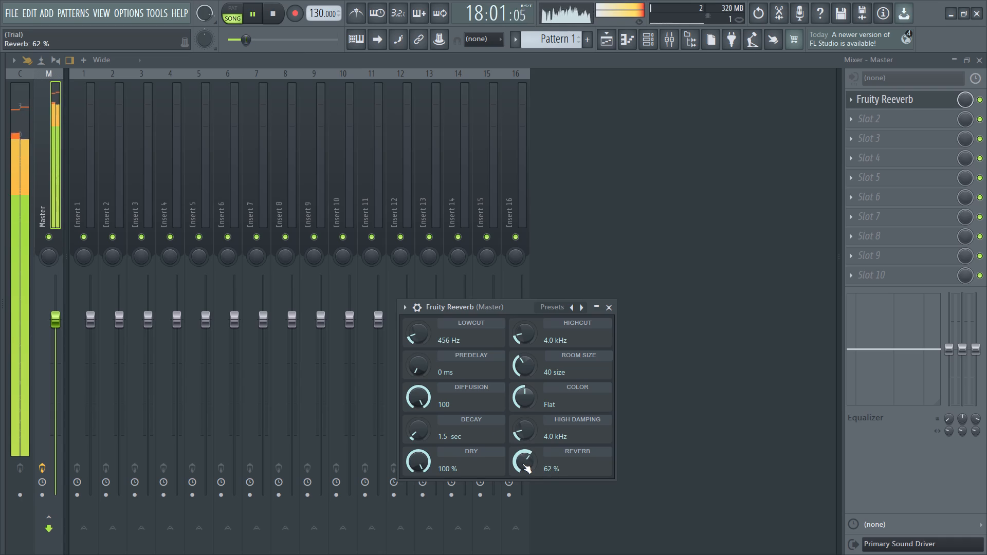
drag(522, 464, 508, 410)
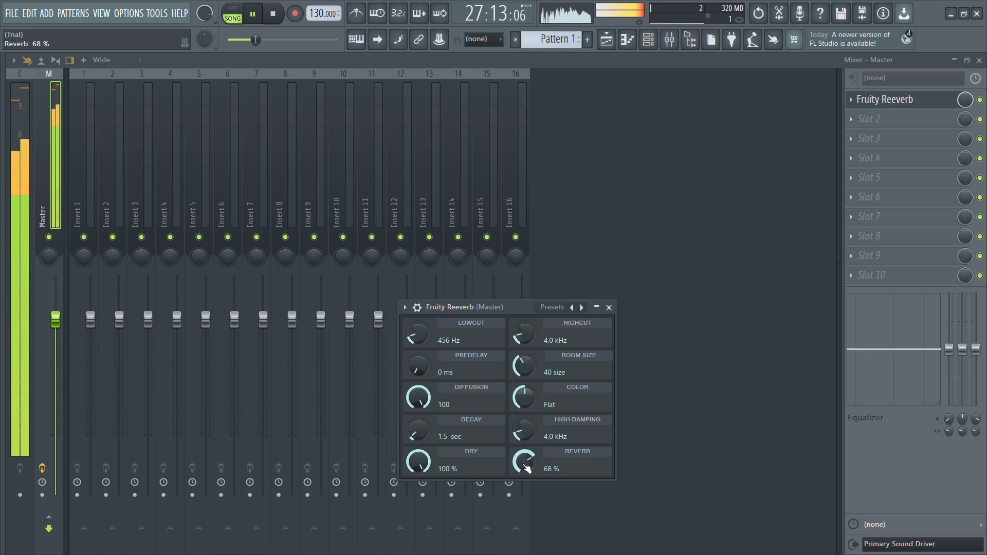
drag(419, 337, 403, 300)
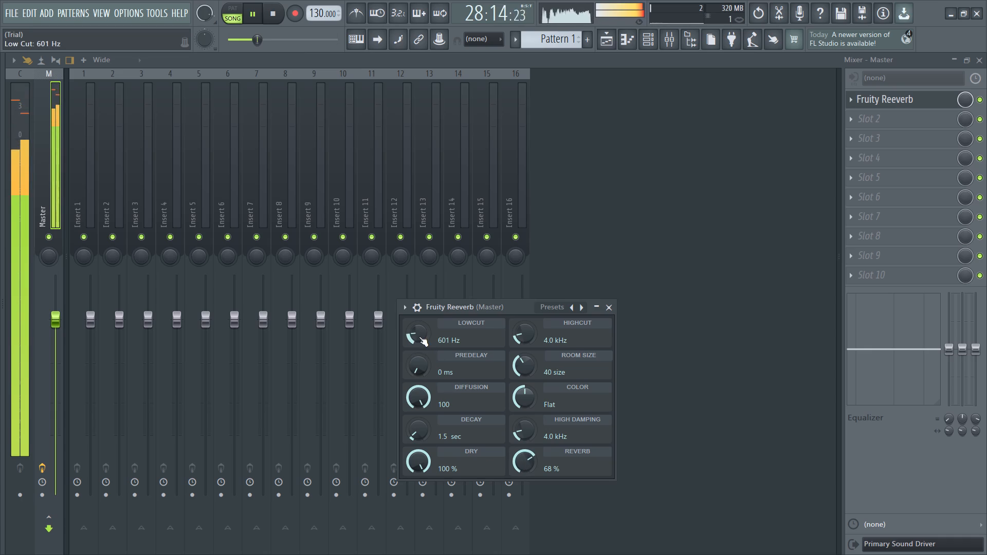
drag(523, 460, 496, 384)
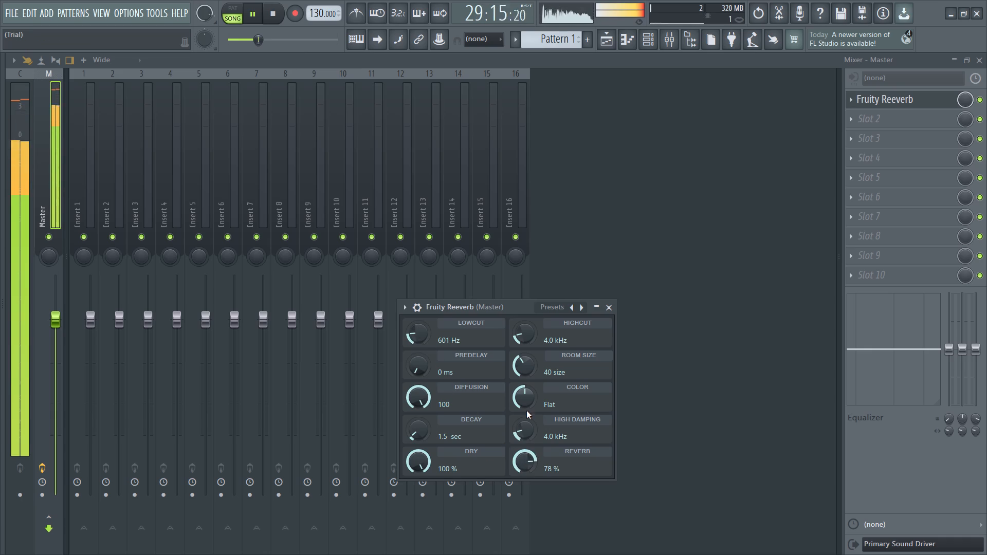
Adjust Fruity Reeverb to a high damping of 6.6 kHz, a low cut of 482 Hz and a dry level of 97%.
drag(515, 431, 495, 337)
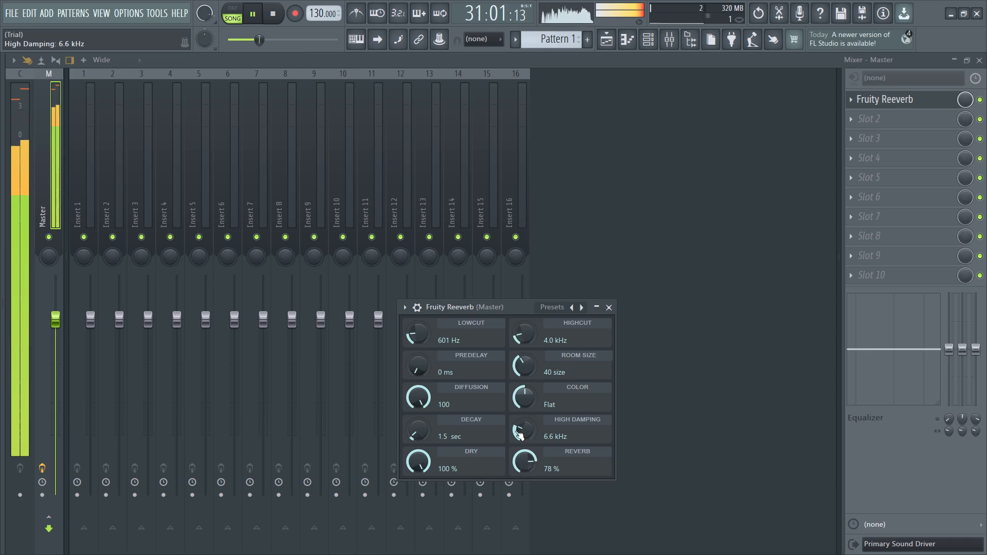
drag(408, 328, 408, 359)
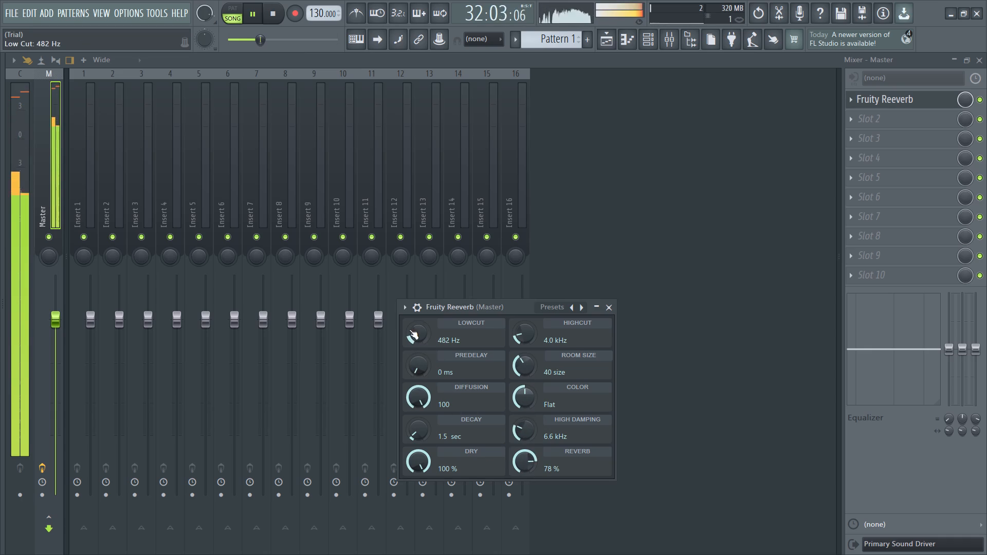
drag(410, 455, 410, 473)
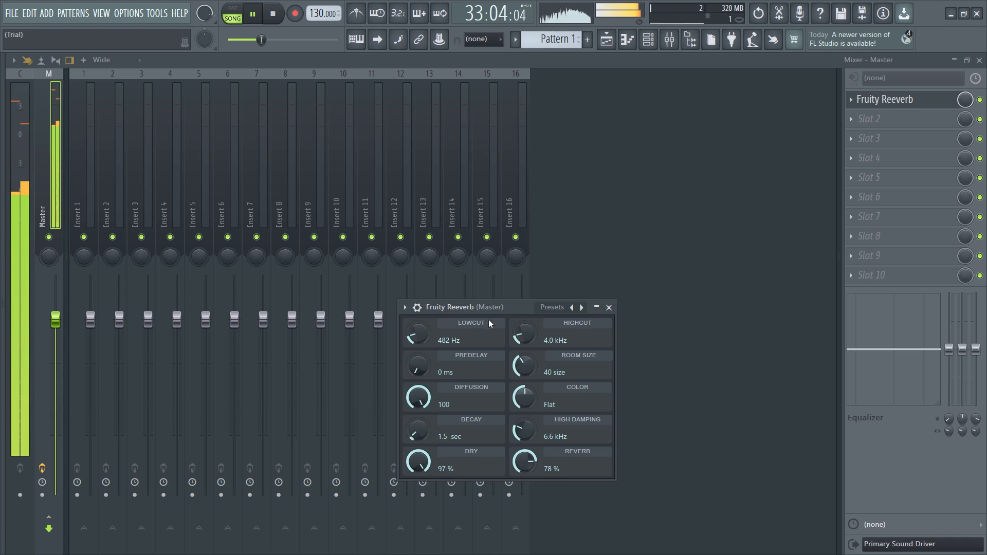
Shift the Fruity Reeverb window aside, then raise its room size to 64 and its reverb level to 80%.
drag(492, 313, 405, 309)
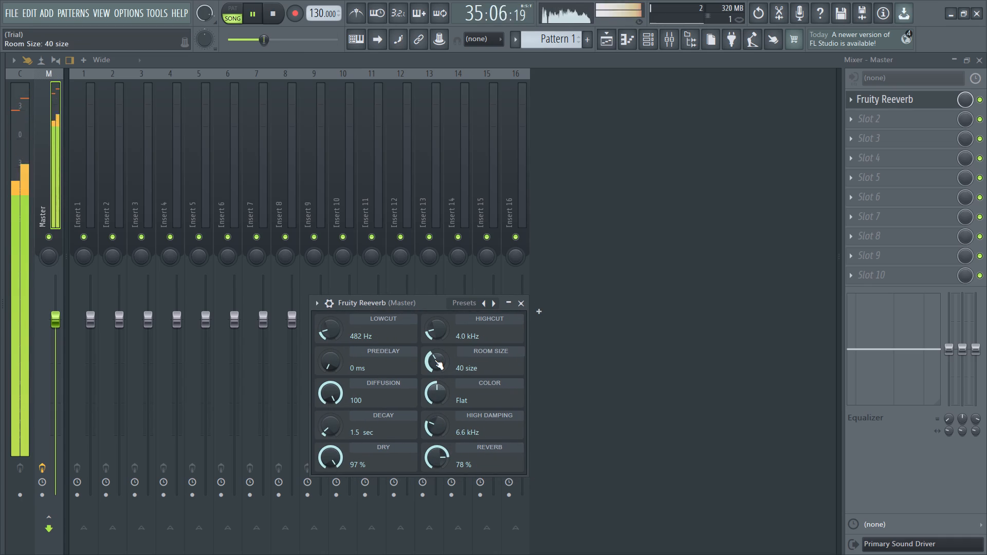
drag(434, 360, 415, 198)
drag(461, 369, 453, 349)
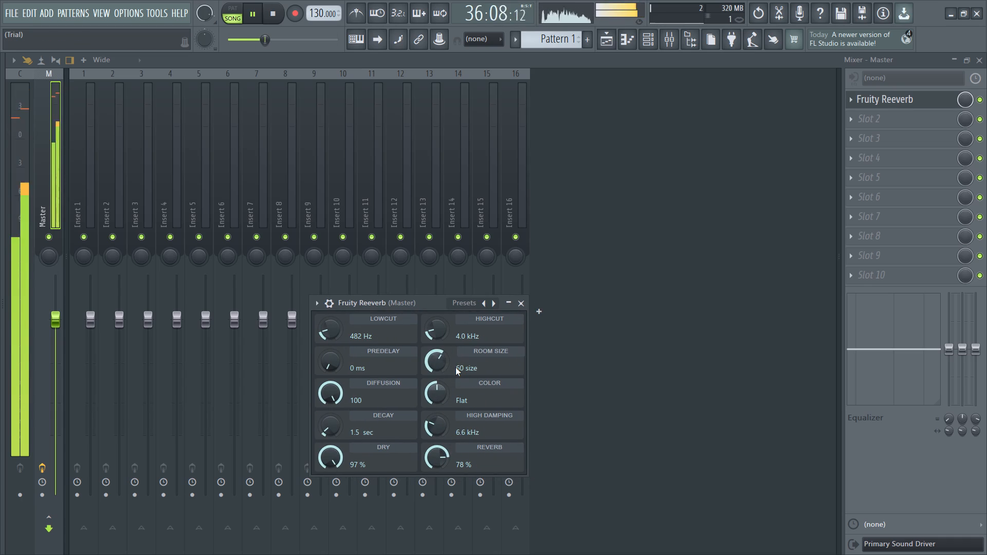
click(455, 367)
click(460, 369)
drag(442, 359, 424, 329)
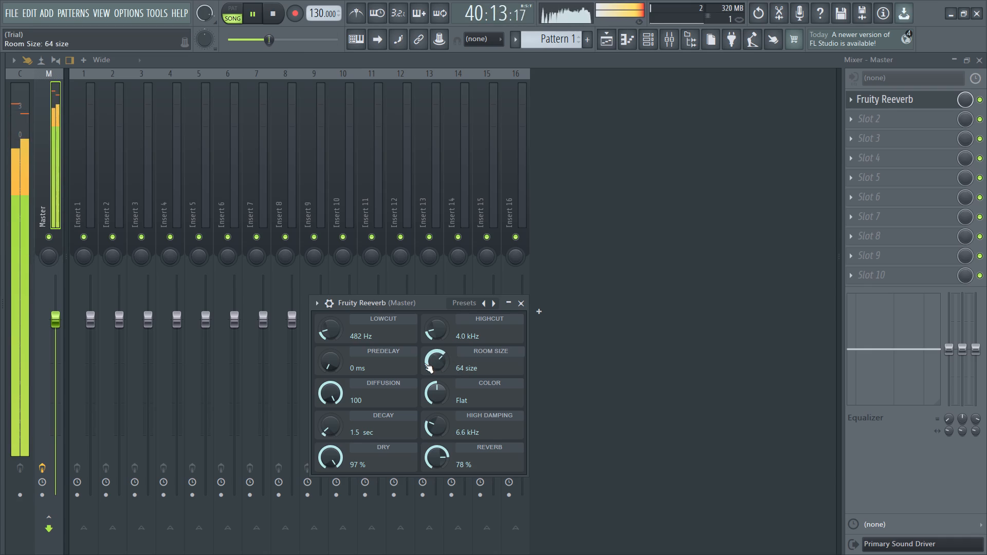
drag(444, 453, 438, 448)
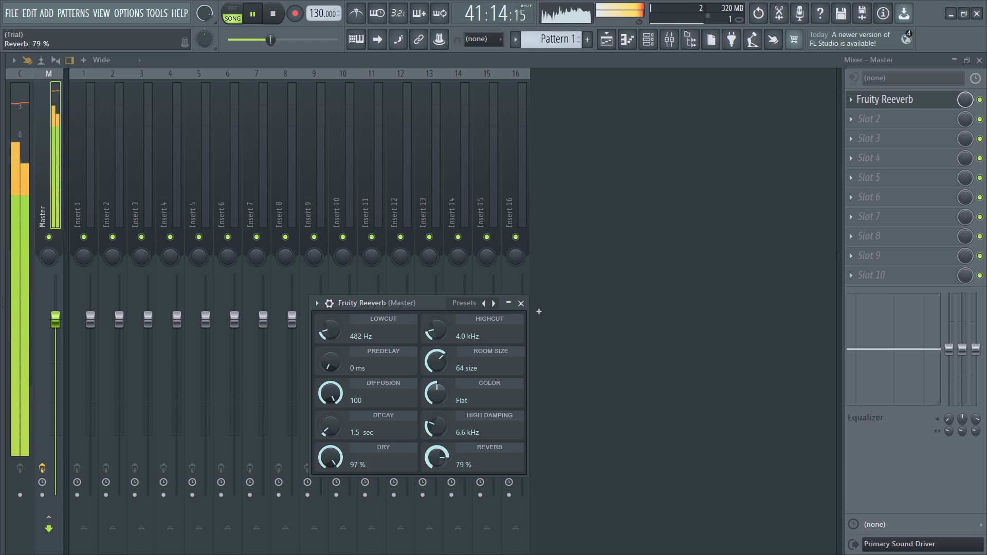
drag(438, 448, 430, 433)
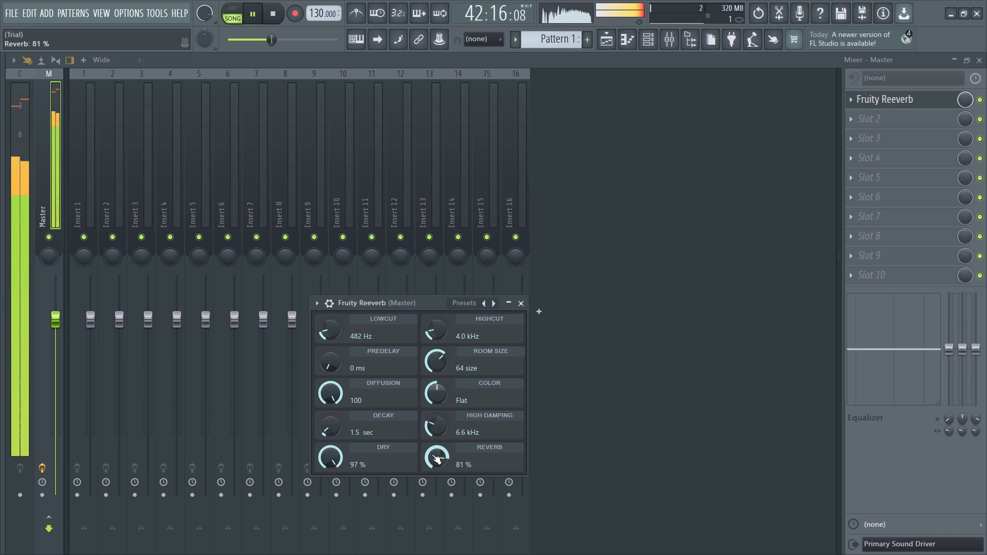
drag(433, 455, 432, 465)
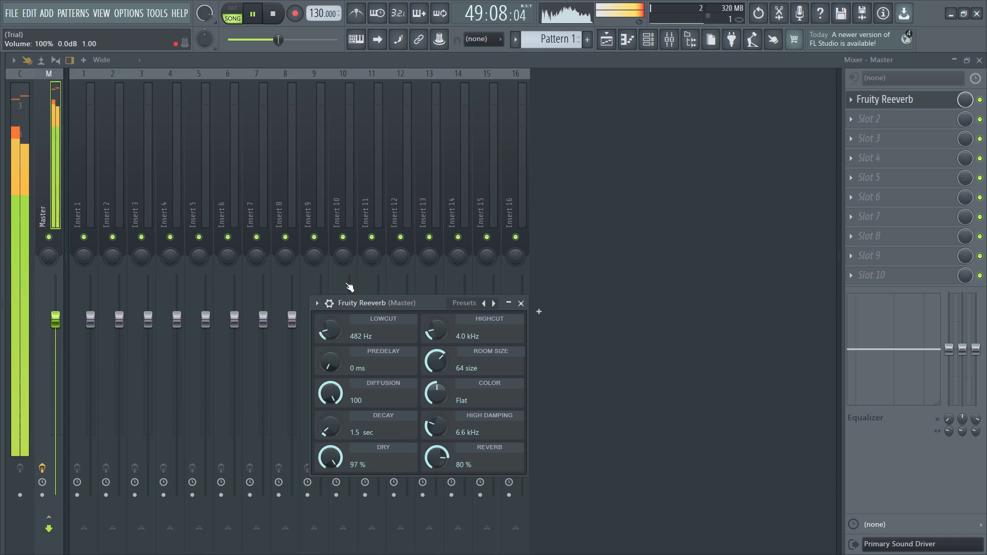
Restart playback from a later part of the song and fine-tune Fruity Reeverb's room size to 65.
key(space)
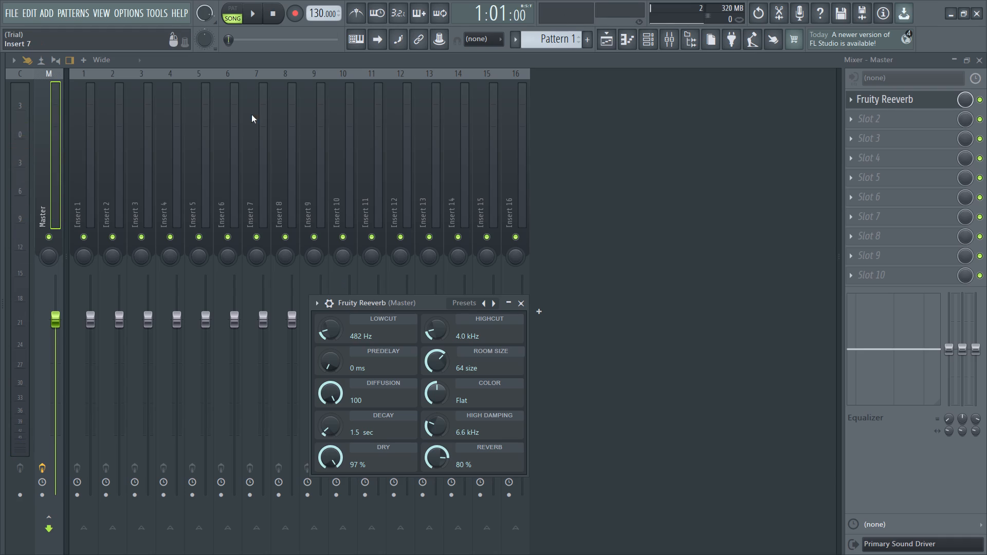
drag(265, 42, 358, 48)
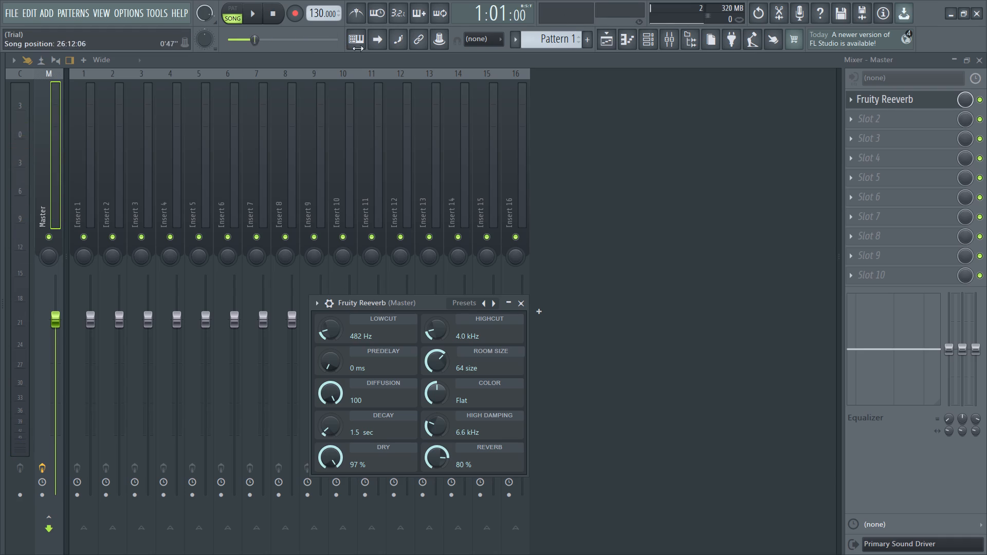
drag(358, 48, 395, 58)
key(space)
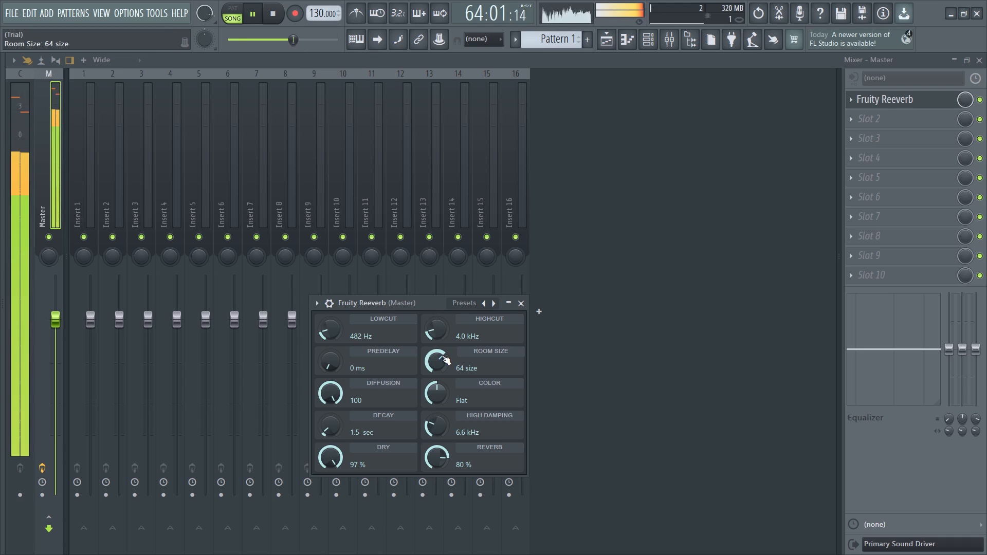
scroll(442, 355, down, 1)
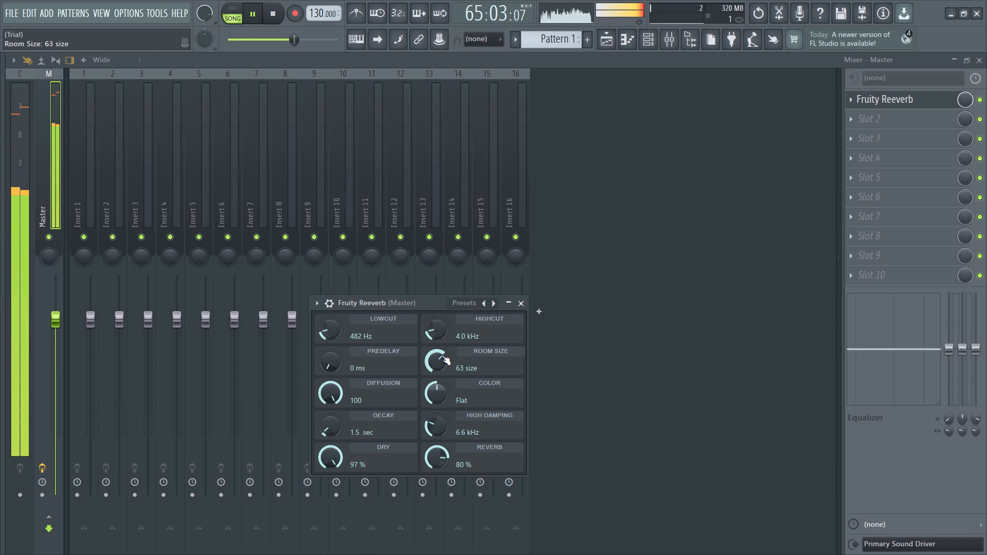
scroll(442, 355, up, 2)
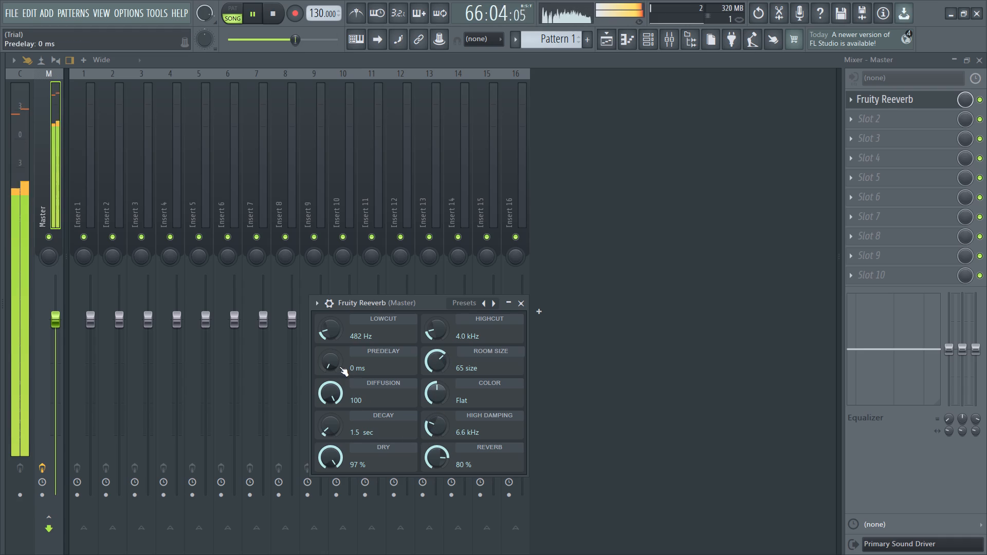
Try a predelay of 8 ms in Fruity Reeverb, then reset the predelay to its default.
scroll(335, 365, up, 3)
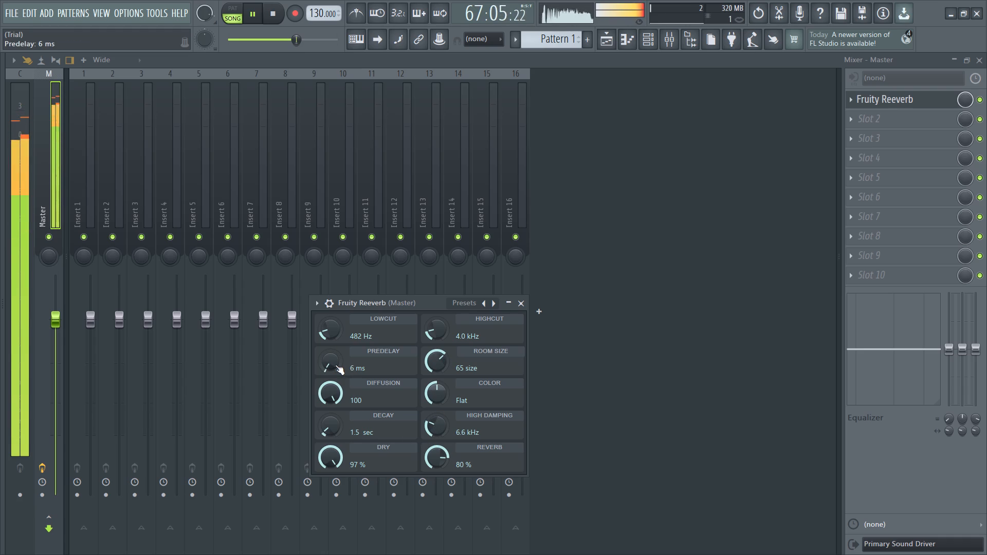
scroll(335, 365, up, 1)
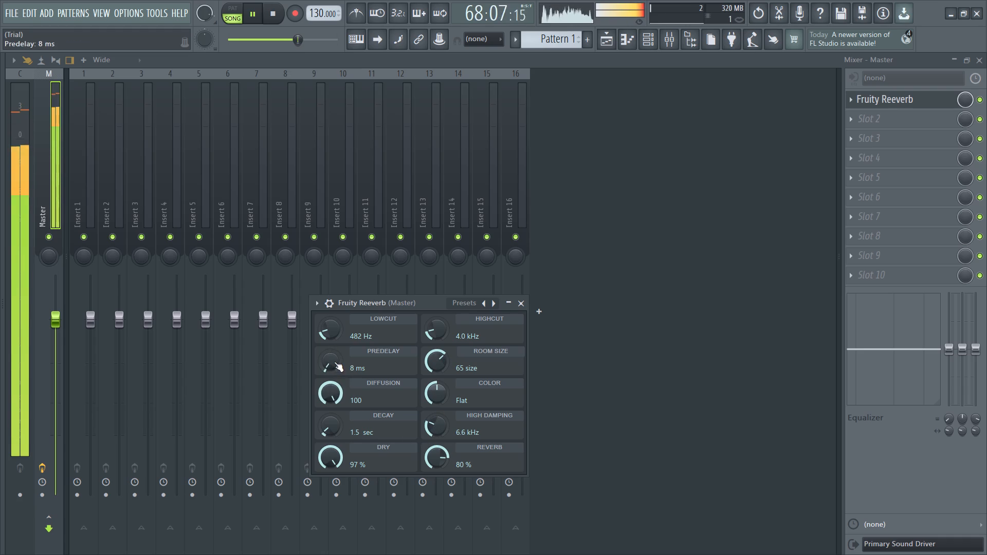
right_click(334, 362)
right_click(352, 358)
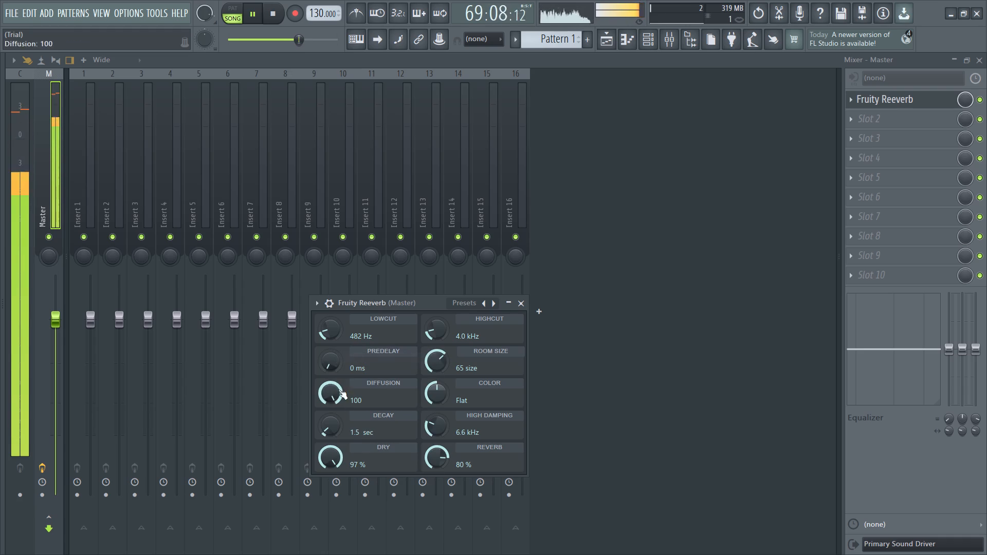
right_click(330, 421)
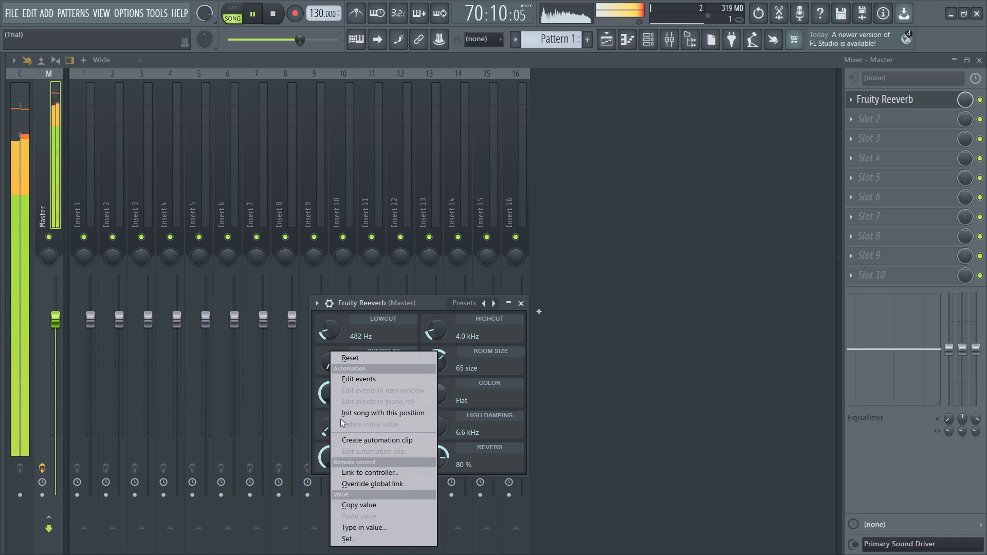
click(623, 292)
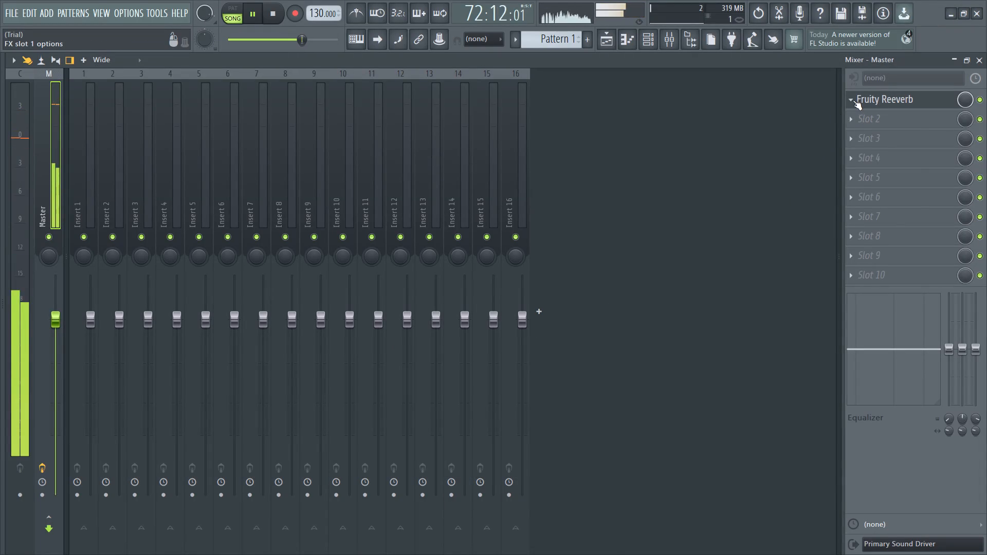
Pause the song and render the full project as a WAV file named SAFAR in the smg folder.
click(252, 11)
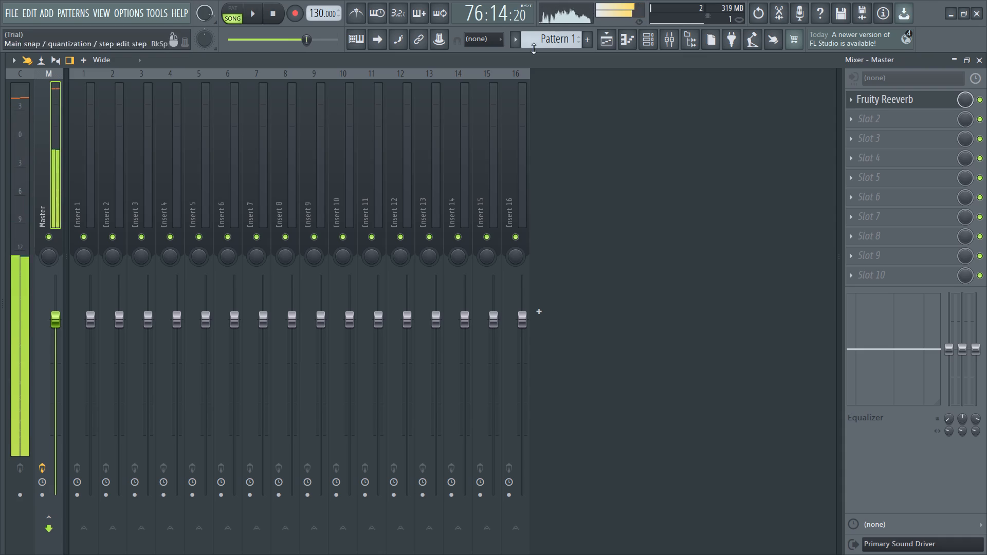
click(866, 11)
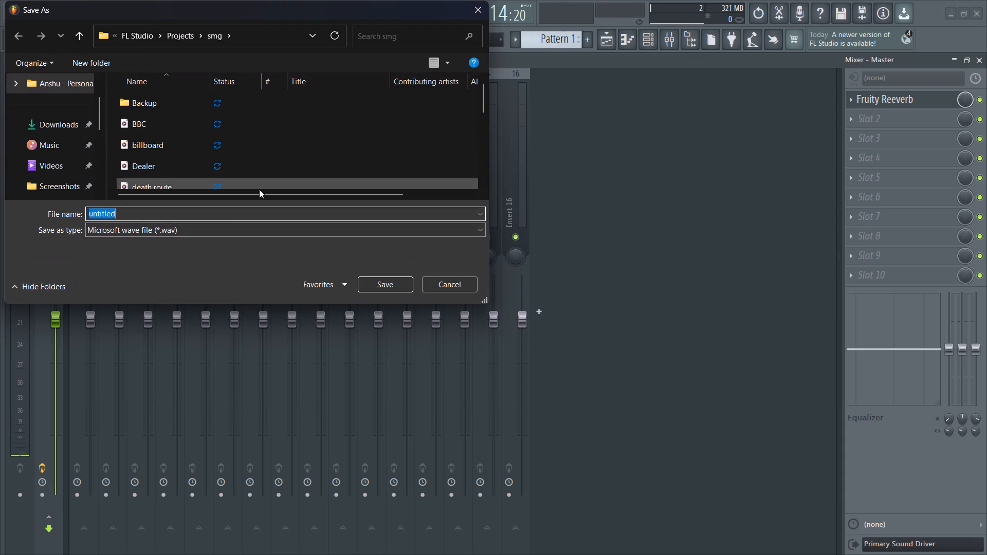
key(ctrl+v)
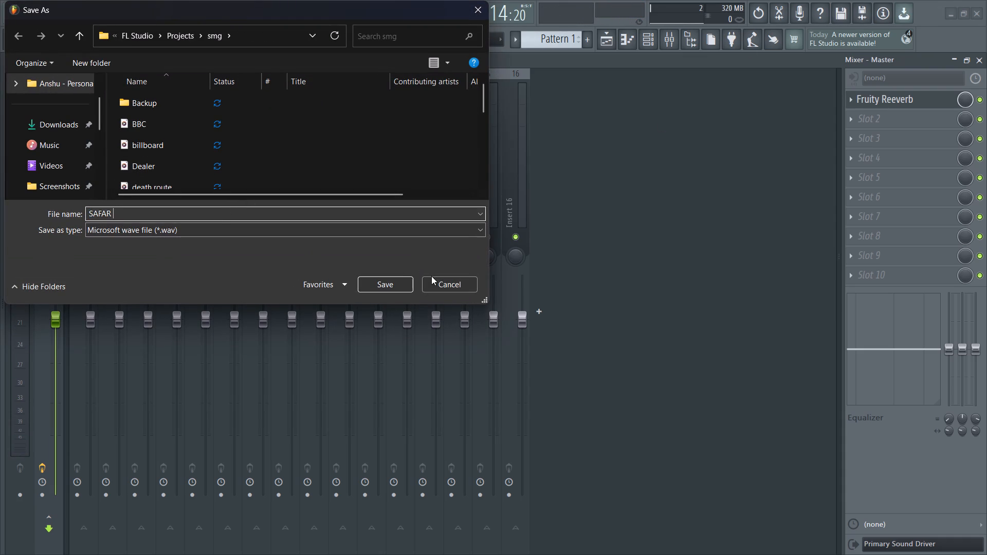
click(402, 283)
click(613, 463)
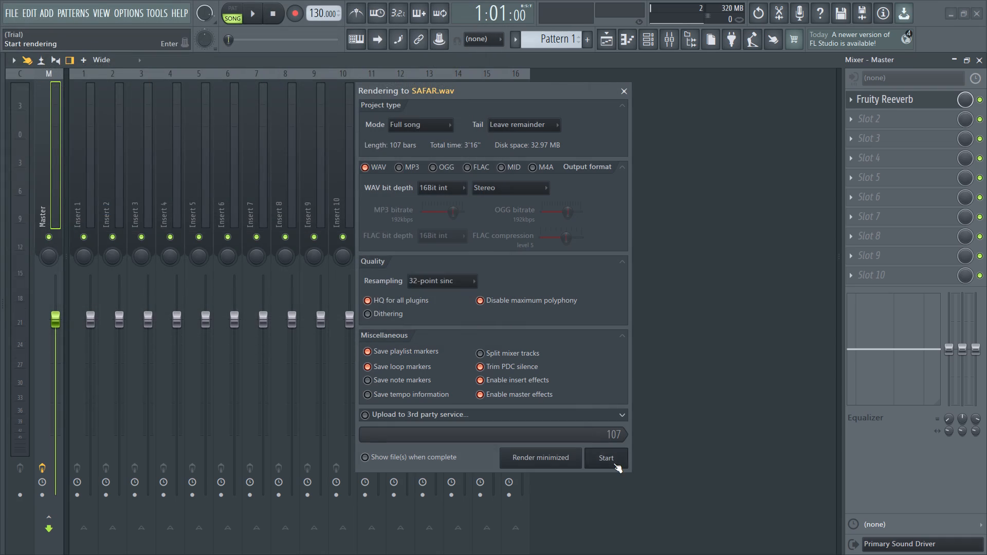
Switch to CapCut and look through the Downloads folder for the SAFAR thumbnail using media import from the device.
click(675, 538)
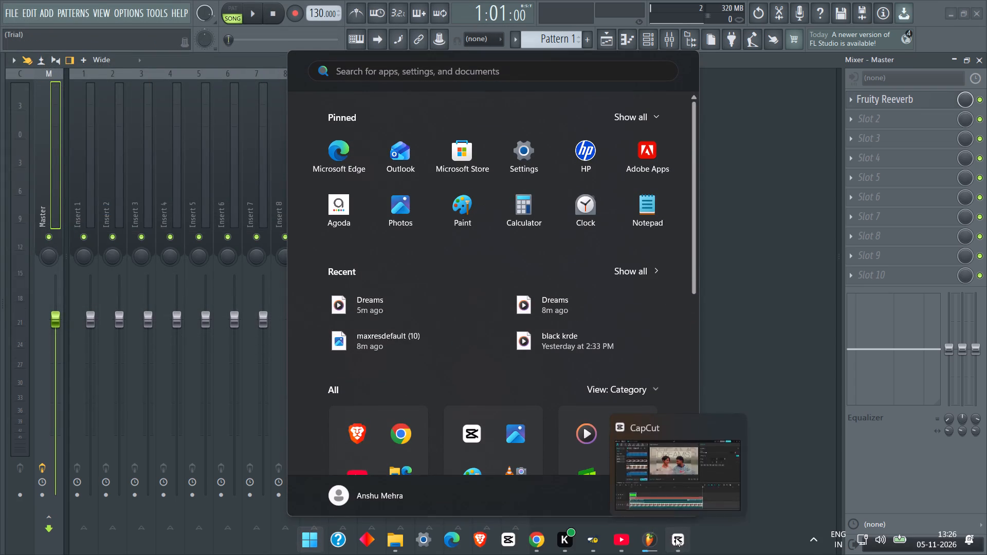
click(119, 64)
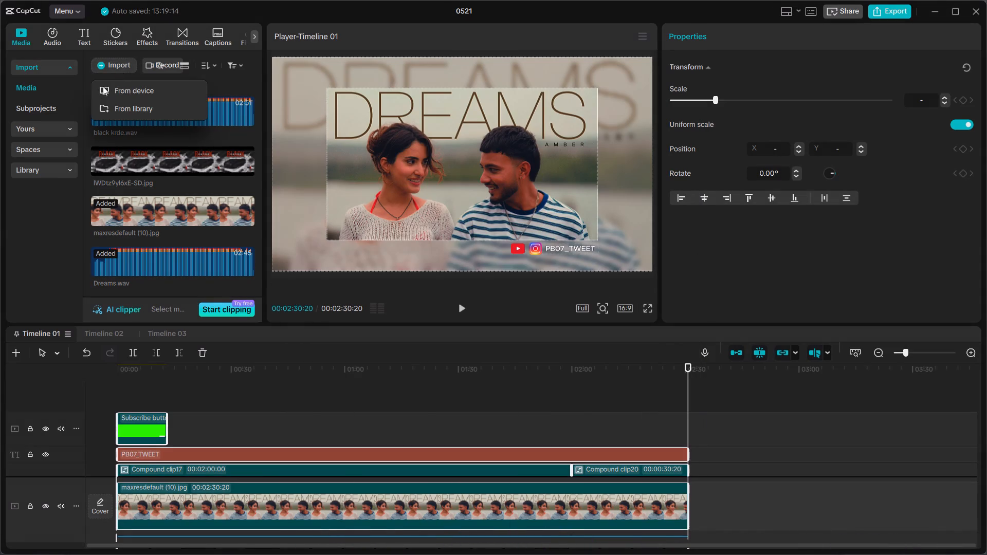
click(108, 88)
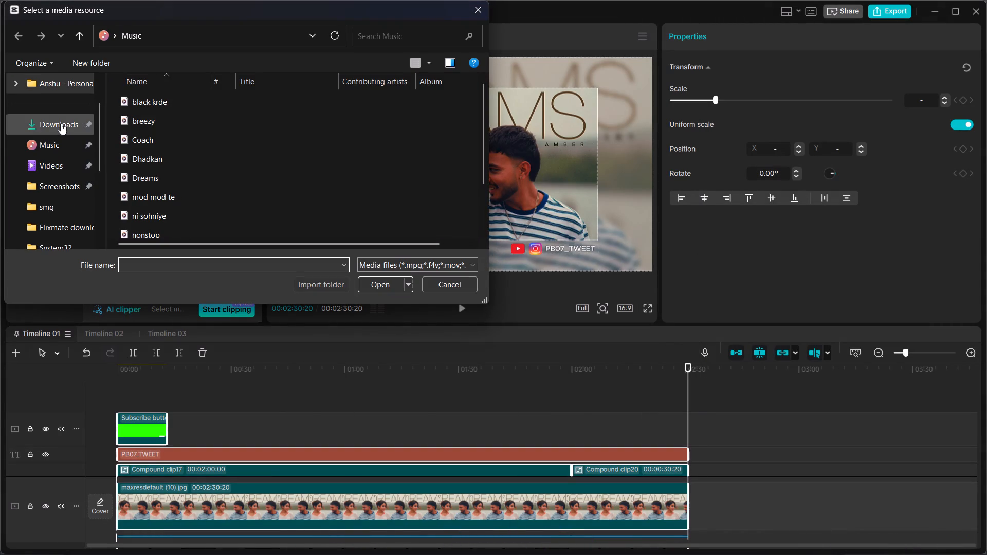
click(61, 122)
scroll(241, 166, down, 3)
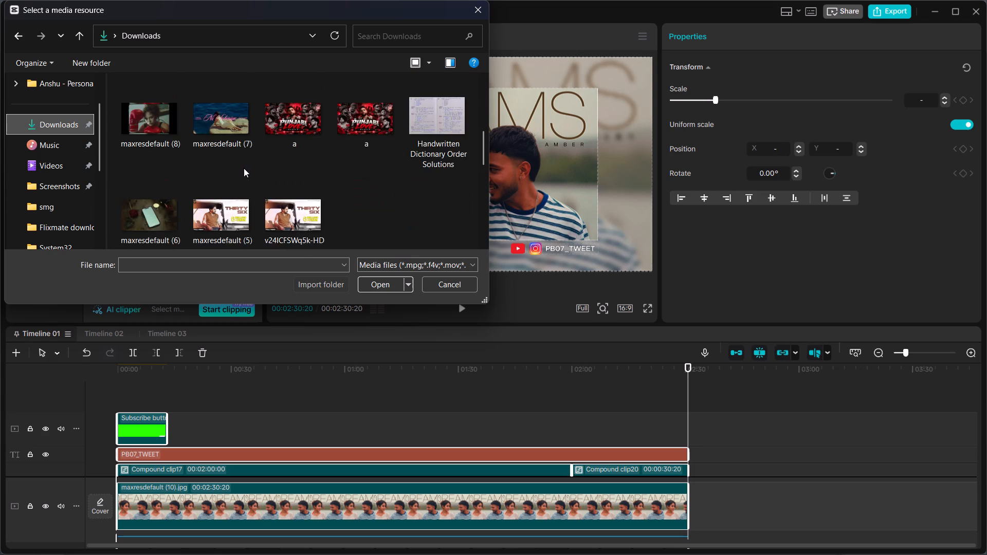
scroll(292, 195, up, 5)
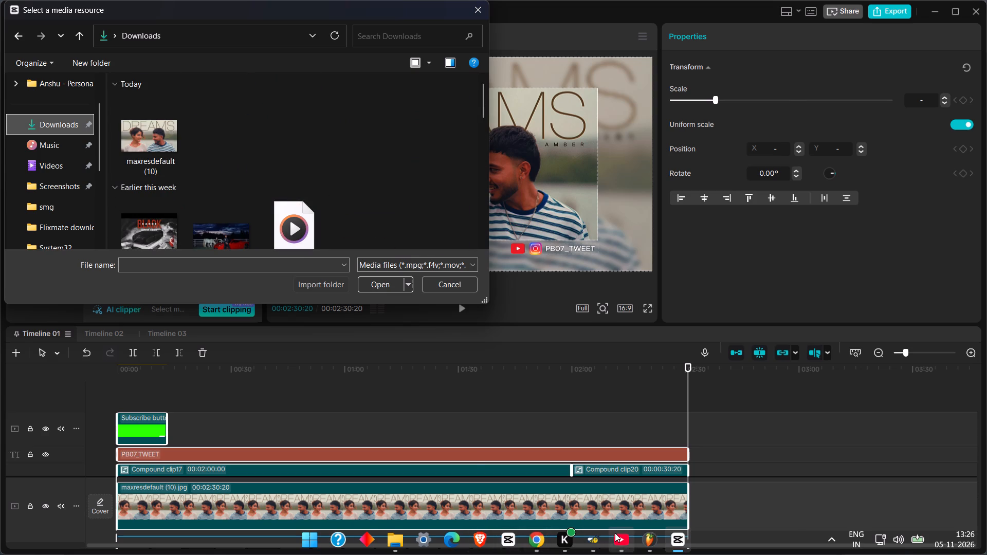
Switch to the YouTube app and download the SAFAR video thumbnail at Maximum Resolution (1280x720).
click(615, 533)
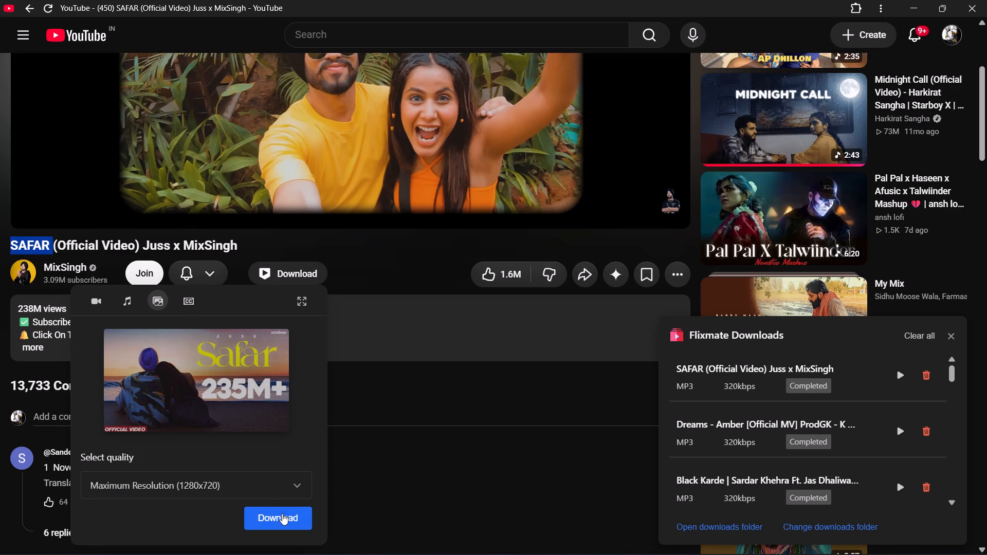
click(282, 513)
scroll(249, 430, down, 5)
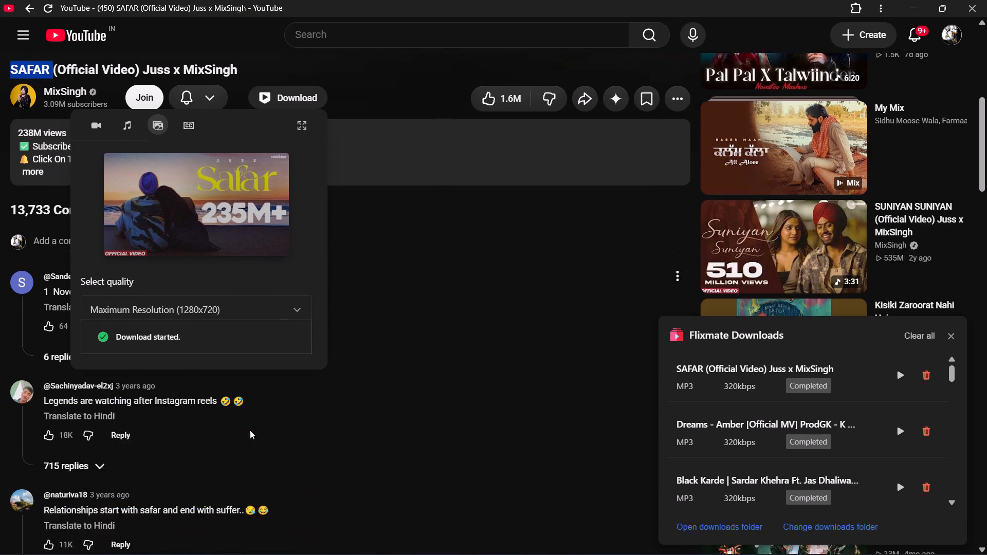
Switch to CapCut, restart media import from the device, and look through the Downloads folder for the SAFAR thumbnail.
click(675, 534)
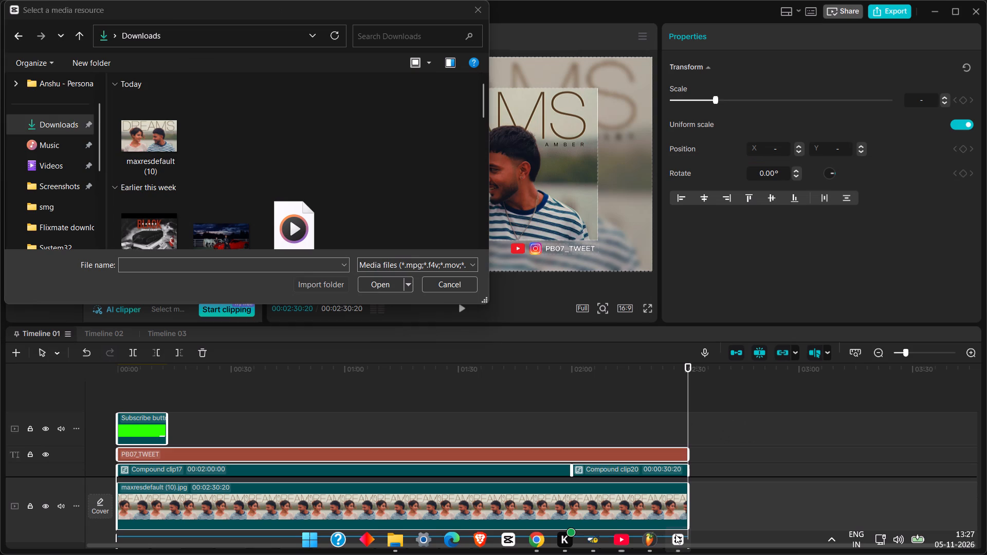
click(186, 160)
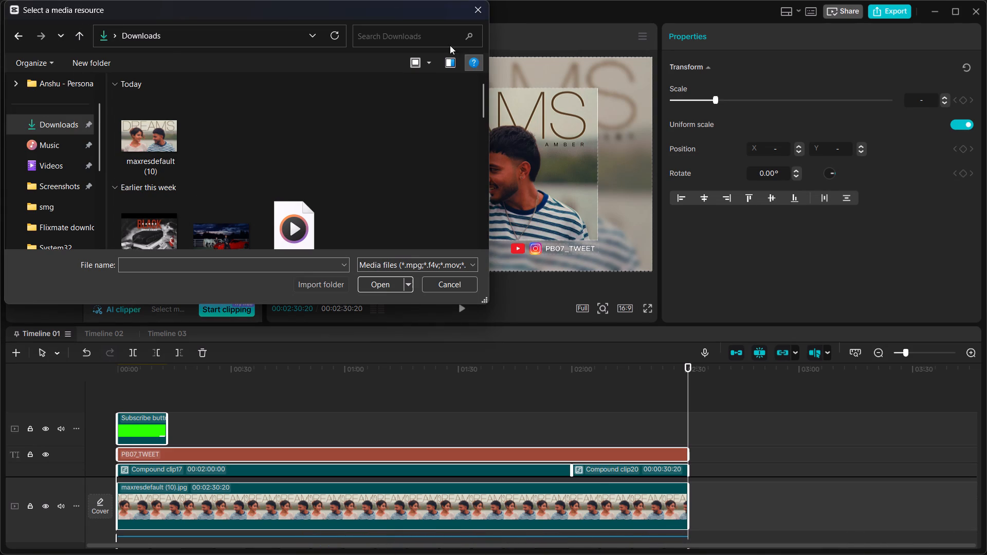
click(477, 5)
click(115, 57)
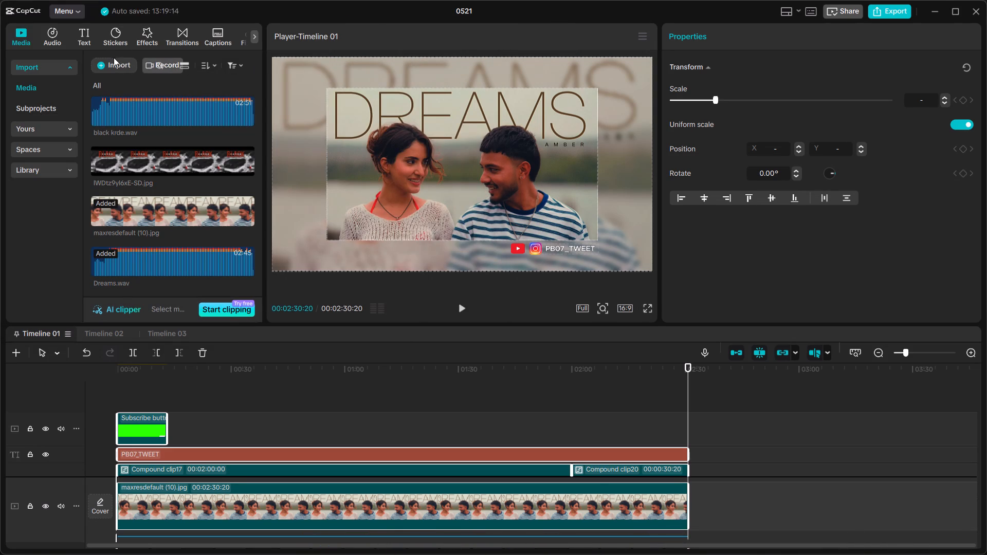
click(114, 61)
click(161, 88)
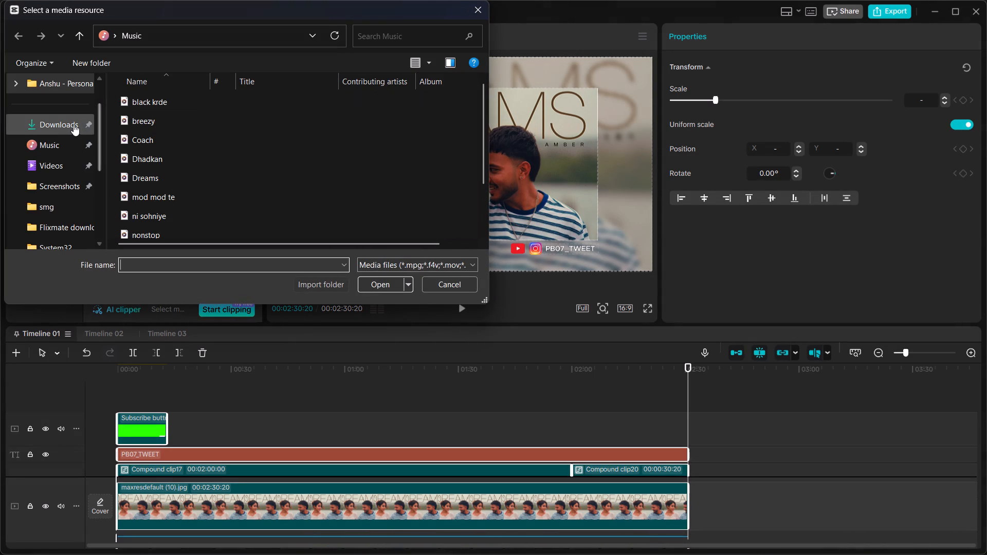
click(72, 125)
scroll(240, 147, down, 3)
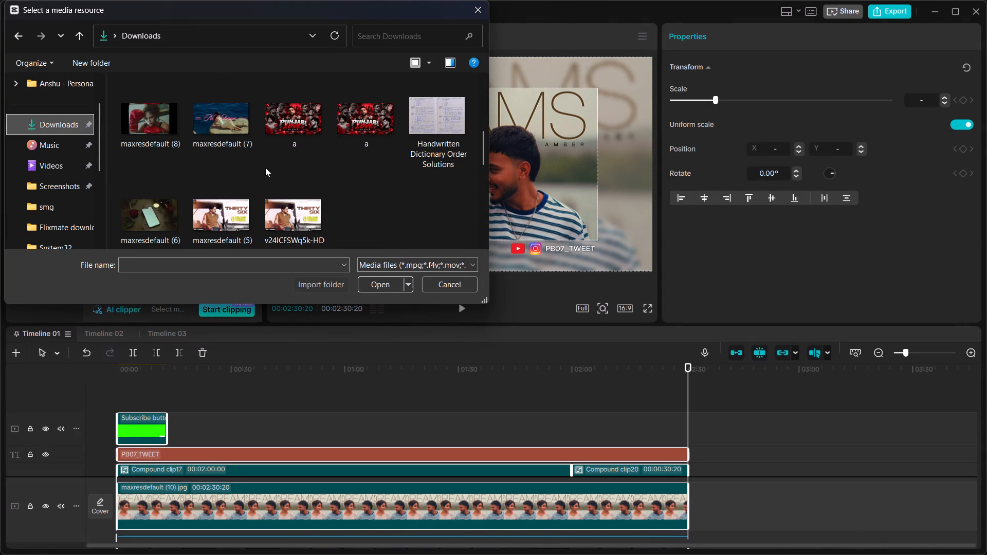
scroll(288, 175, down, 12)
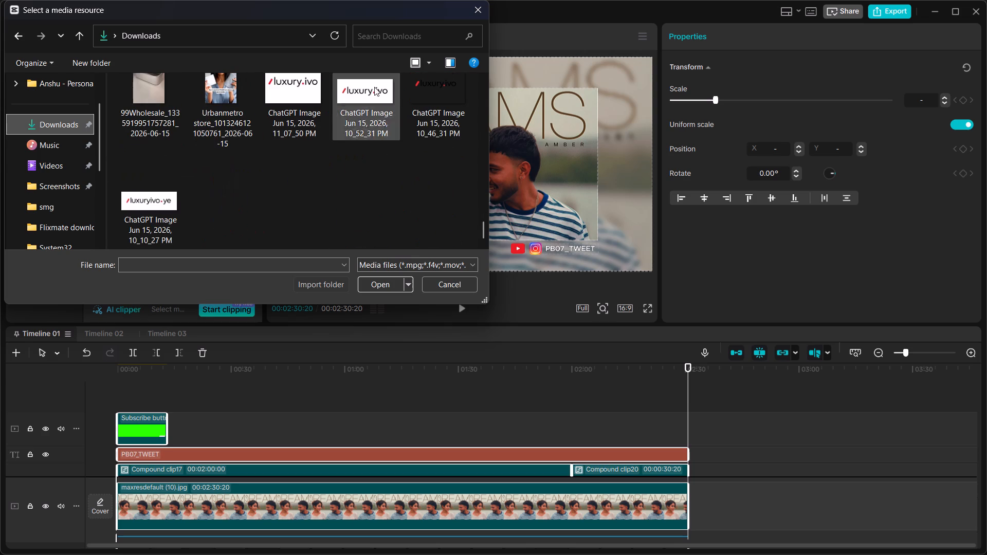
Search the Downloads folder for SAFAR in the import dialog, and return to the full folder listing.
click(393, 23)
click(394, 27)
ctrl+click(395, 32)
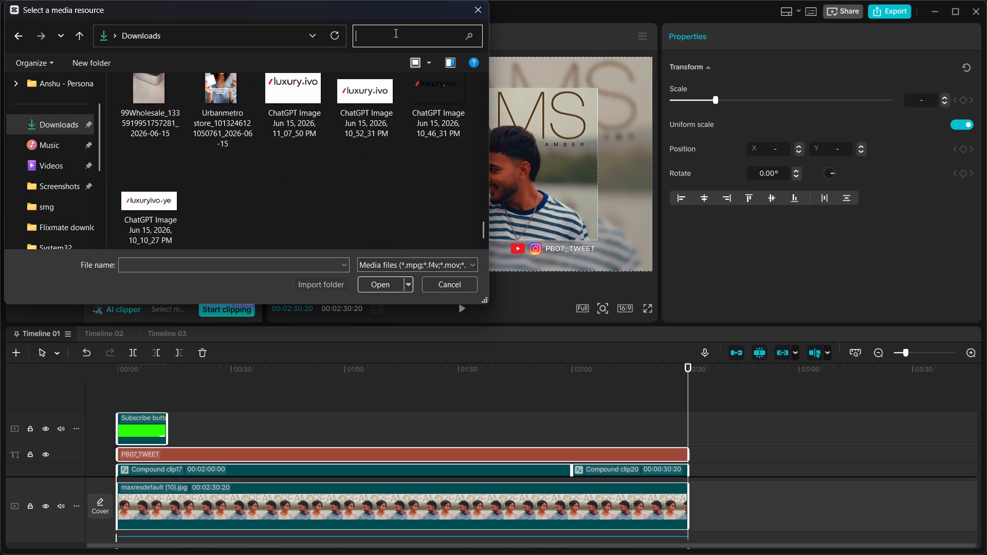
key(ctrl+v)
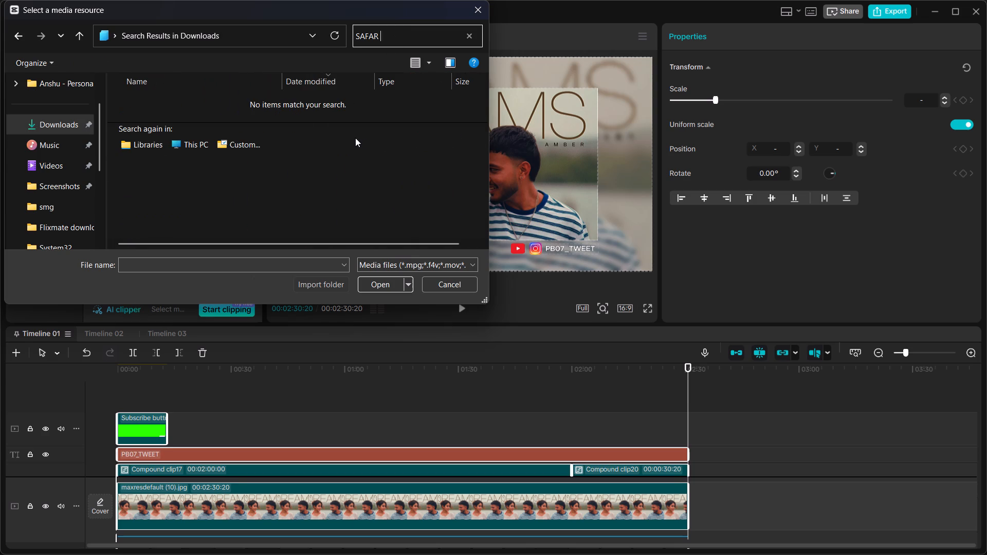
click(65, 121)
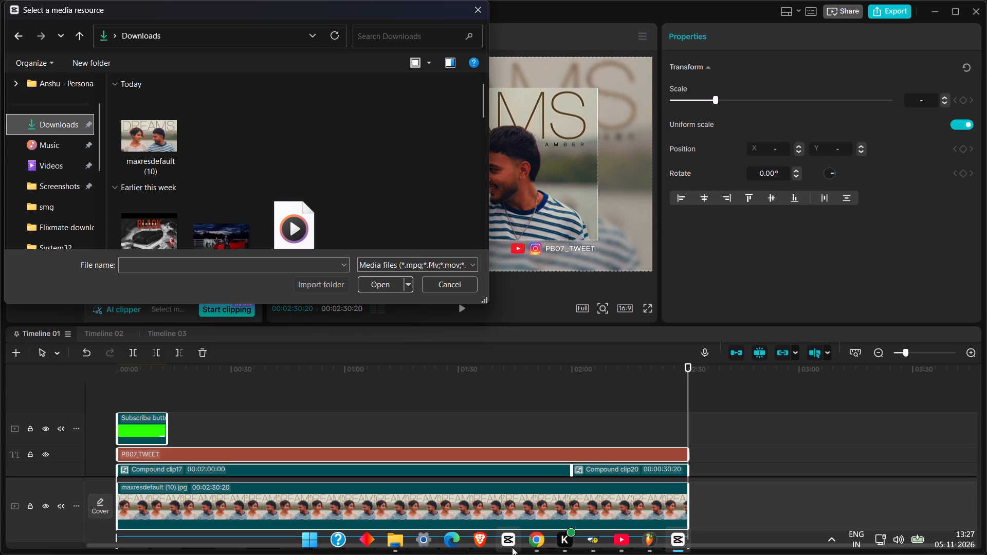
Switch to File Explorer, refresh the Downloads folder to check for the SAFAR thumbnail, and close the window.
click(404, 539)
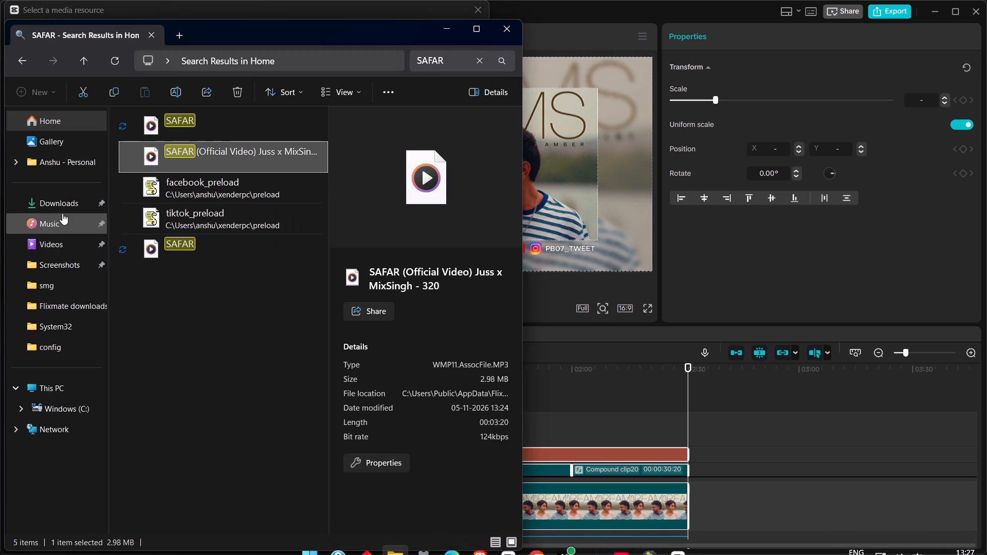
triple_click(68, 204)
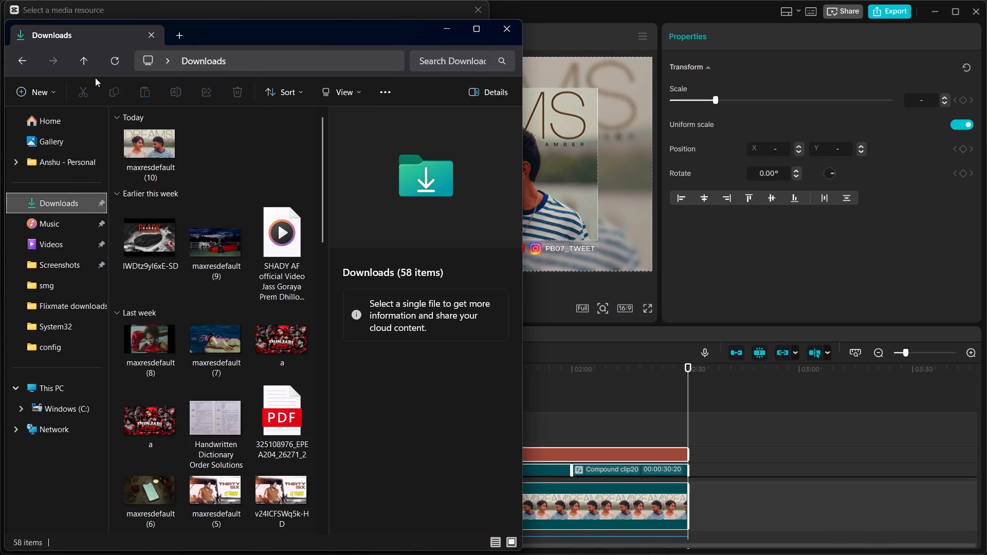
triple_click(115, 63)
triple_click(115, 63)
triple_click(115, 63)
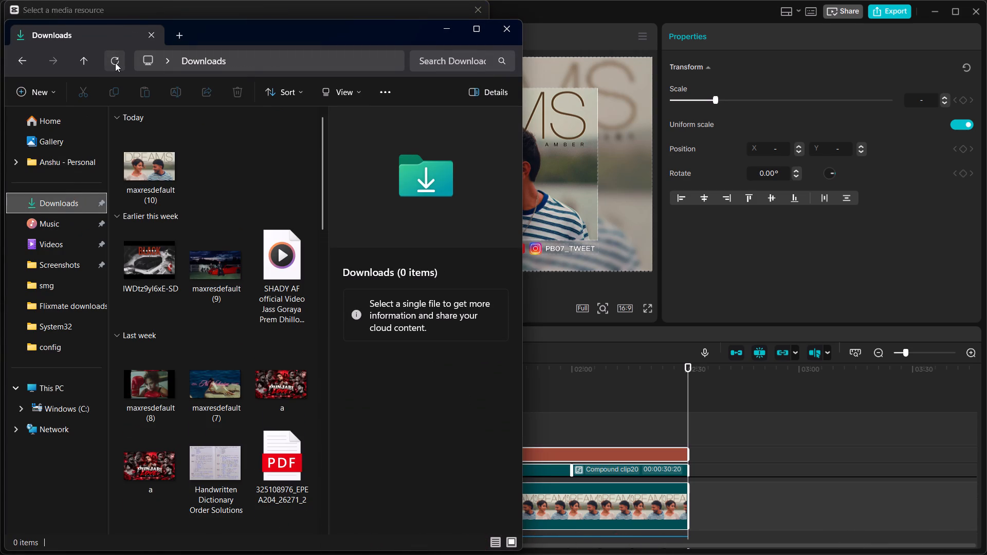
double_click(115, 63)
click(504, 24)
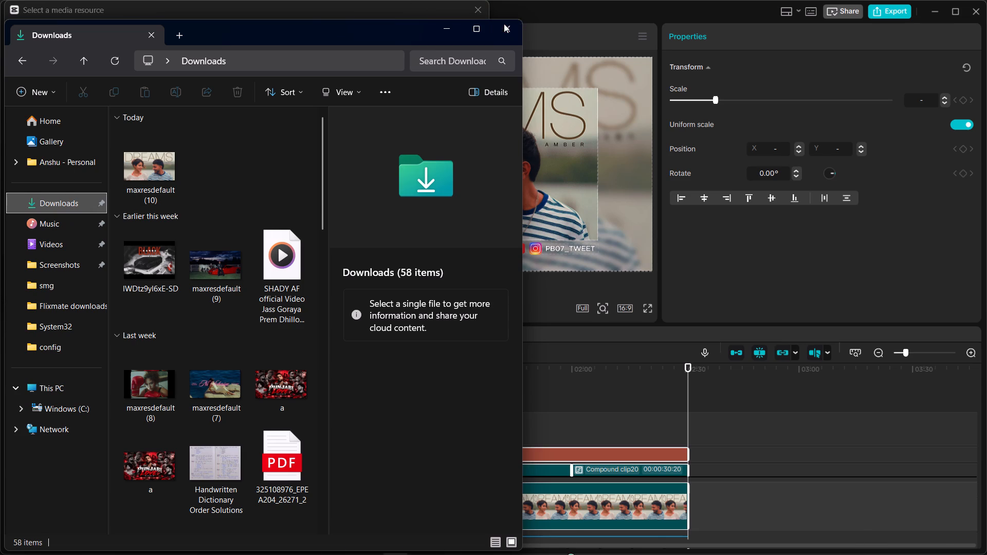
Switch to the YouTube app and download the SAFAR video thumbnail again at Maximum Resolution (1280x720).
click(633, 543)
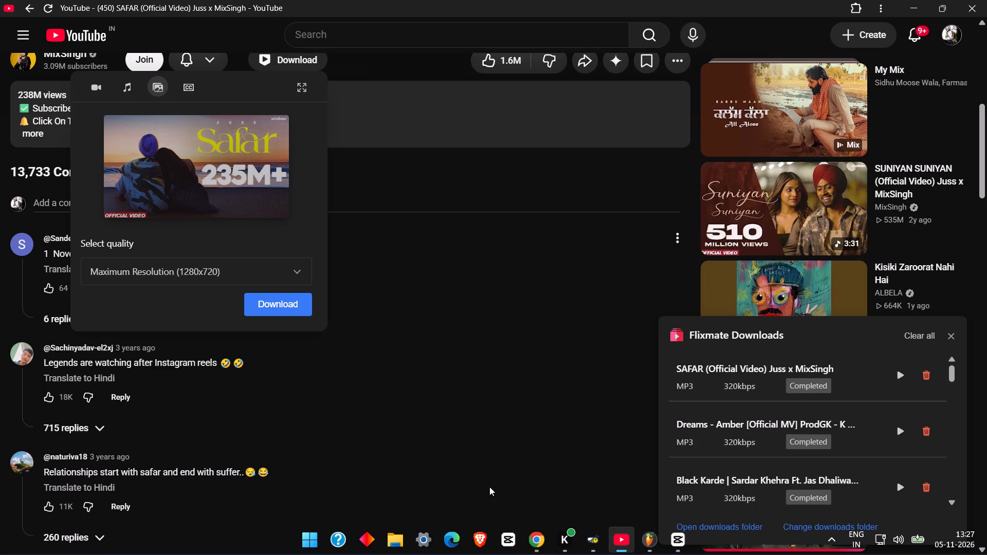
click(276, 306)
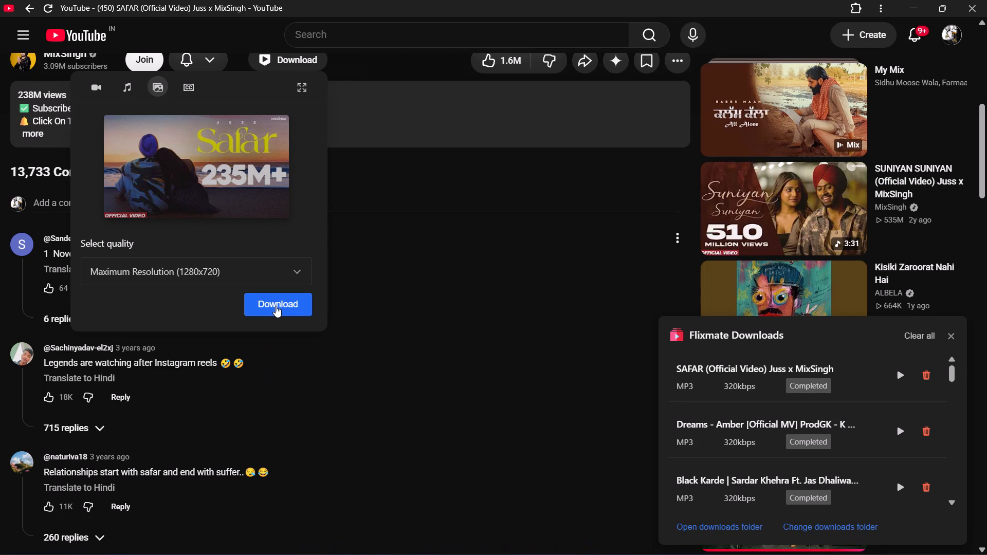
click(283, 302)
click(181, 302)
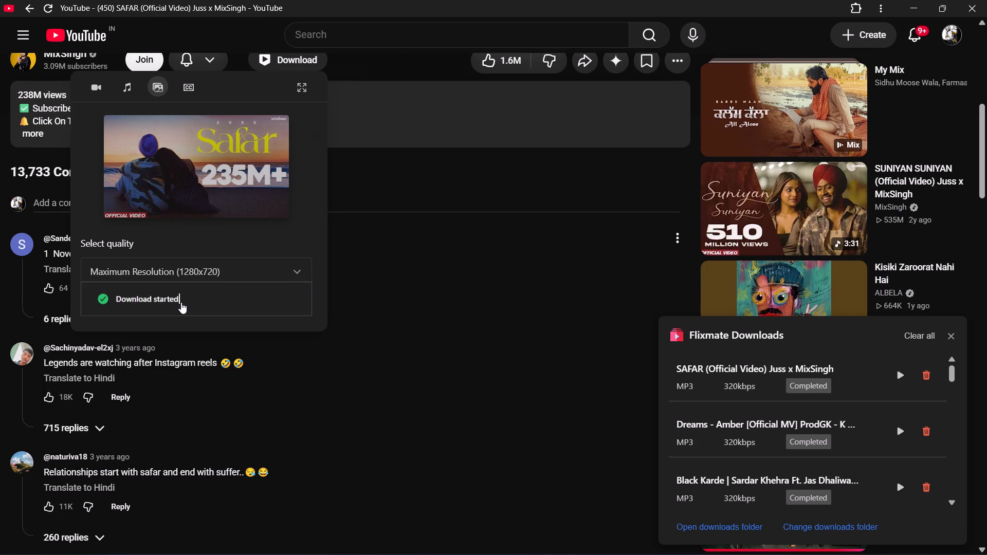
double_click(170, 300)
triple_click(101, 301)
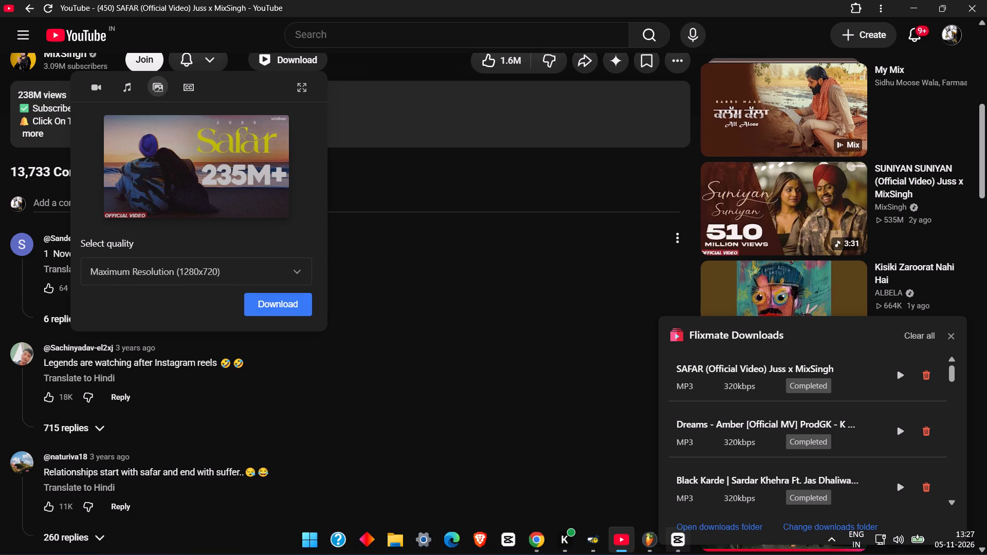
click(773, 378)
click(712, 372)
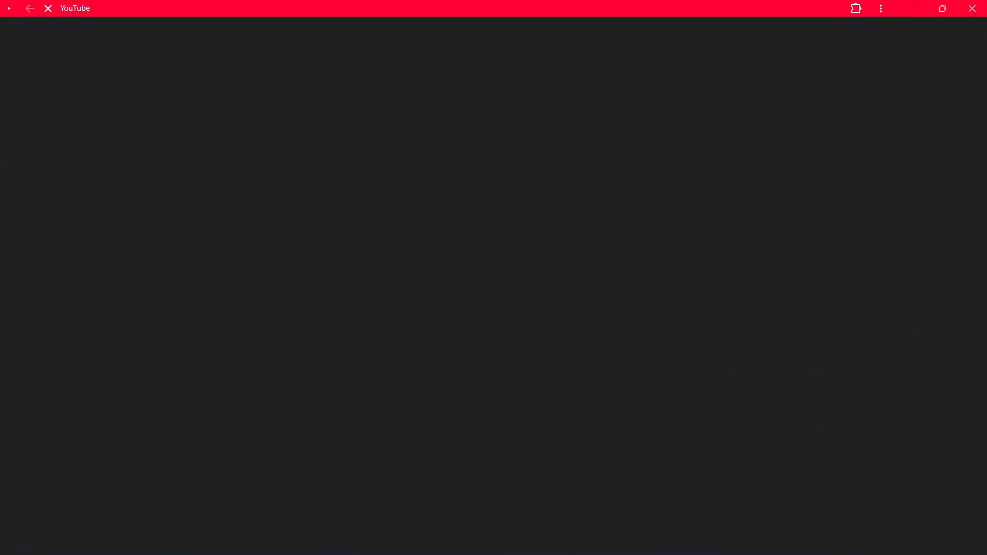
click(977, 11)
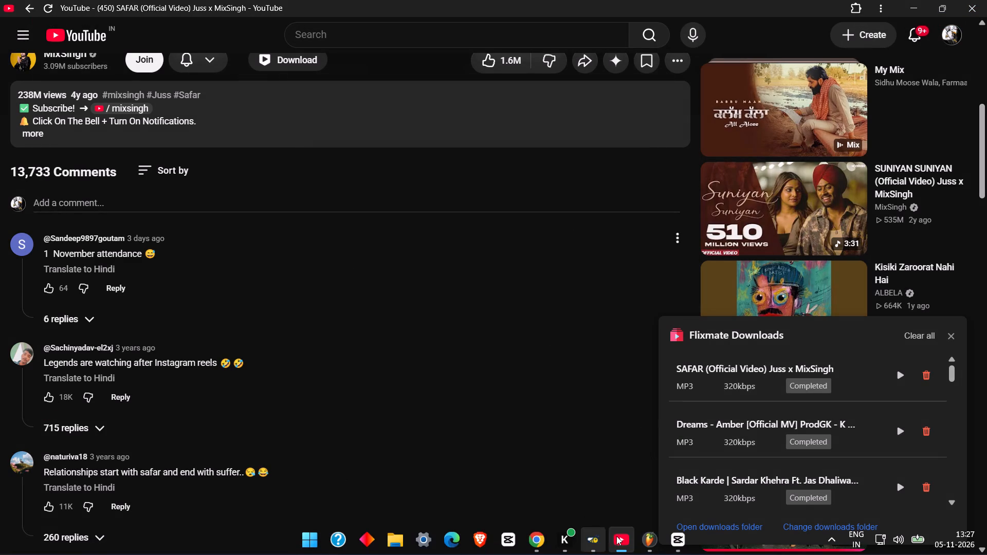
Switch to File Explorer, search Home for flix, and open the Flixmate downloads folder from the results.
click(388, 541)
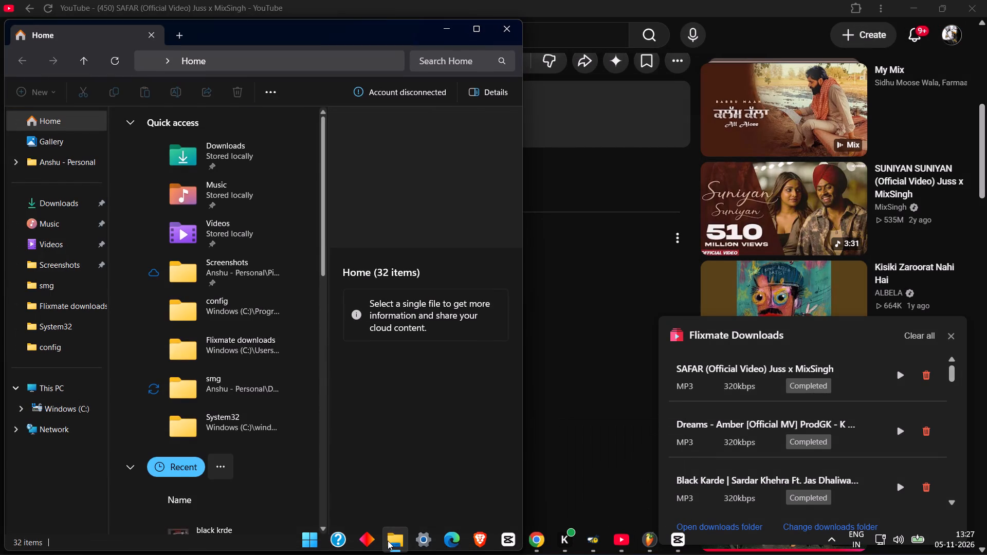
scroll(210, 261, up, 2)
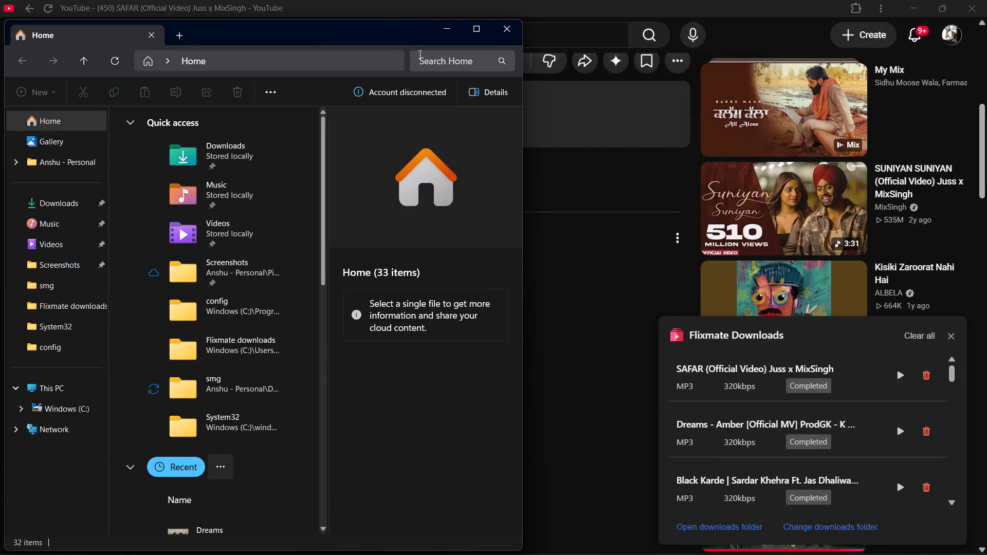
click(429, 58)
key(f)
text(li)
key(x)
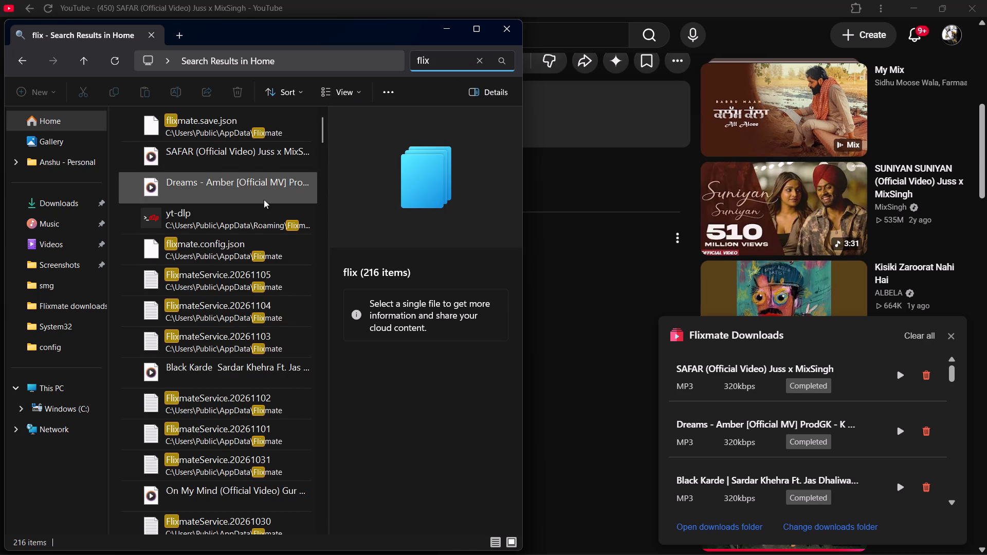
scroll(260, 205, down, 5)
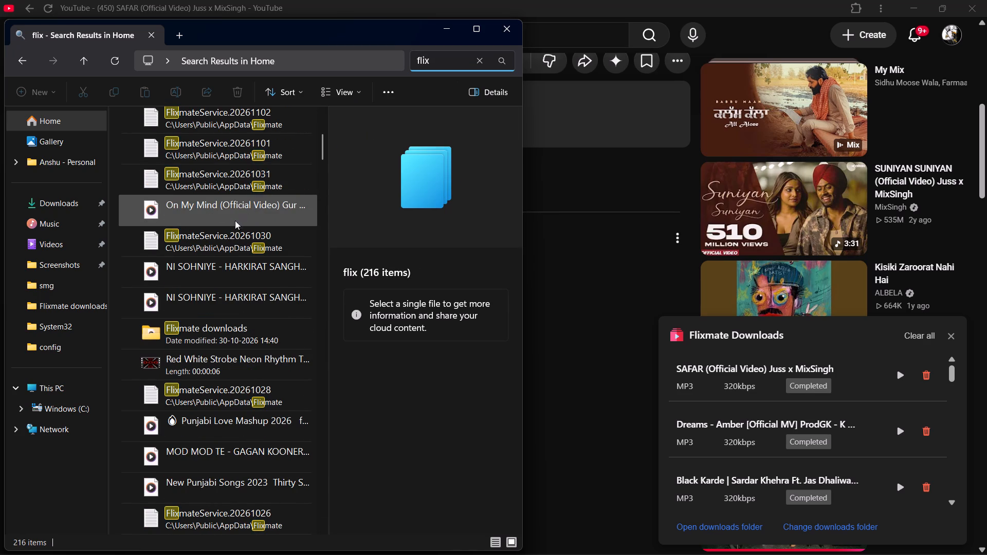
scroll(227, 258, down, 2)
double_click(220, 202)
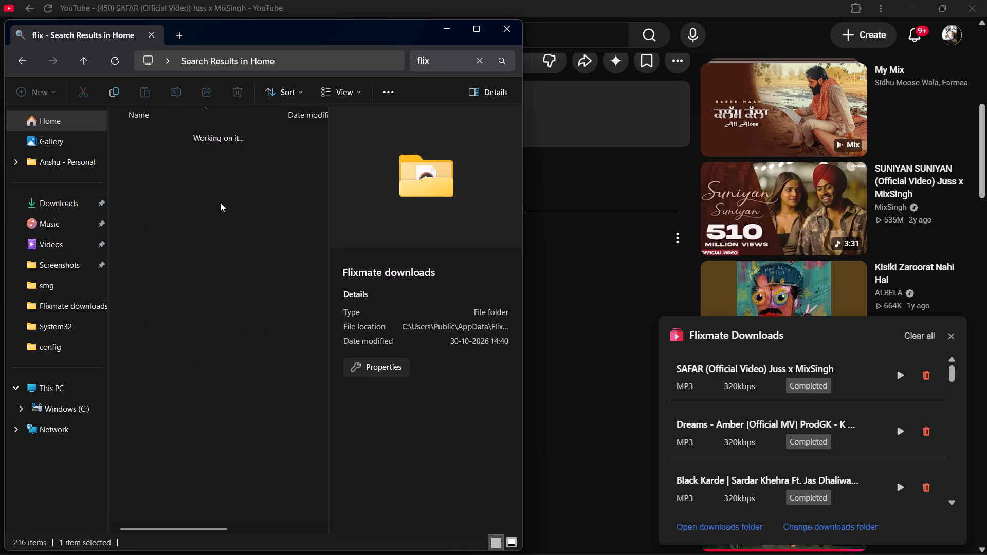
Look through the Flixmate downloads folder for the SAFAR thumbnail image.
scroll(216, 223, down, 3)
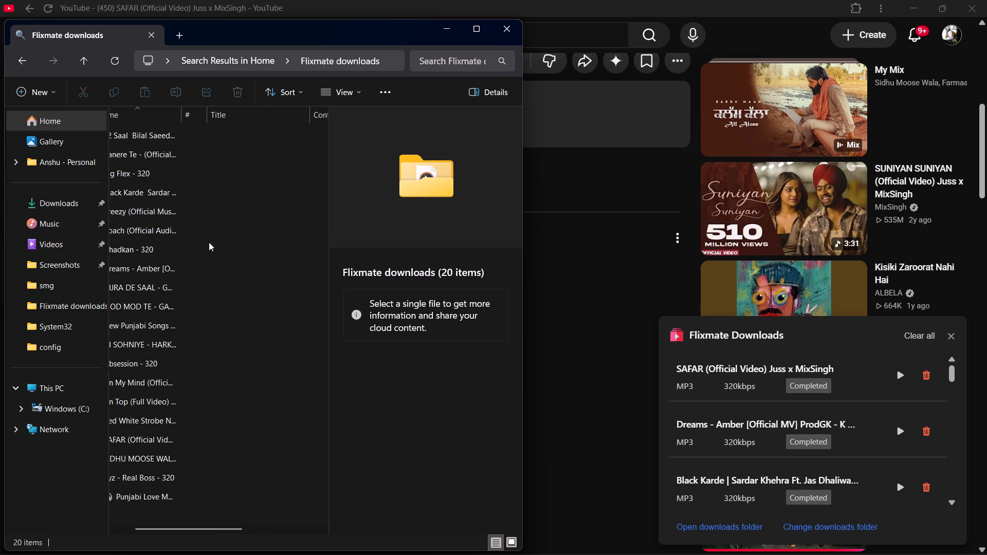
scroll(209, 242, down, 1)
scroll(203, 320, up, 5)
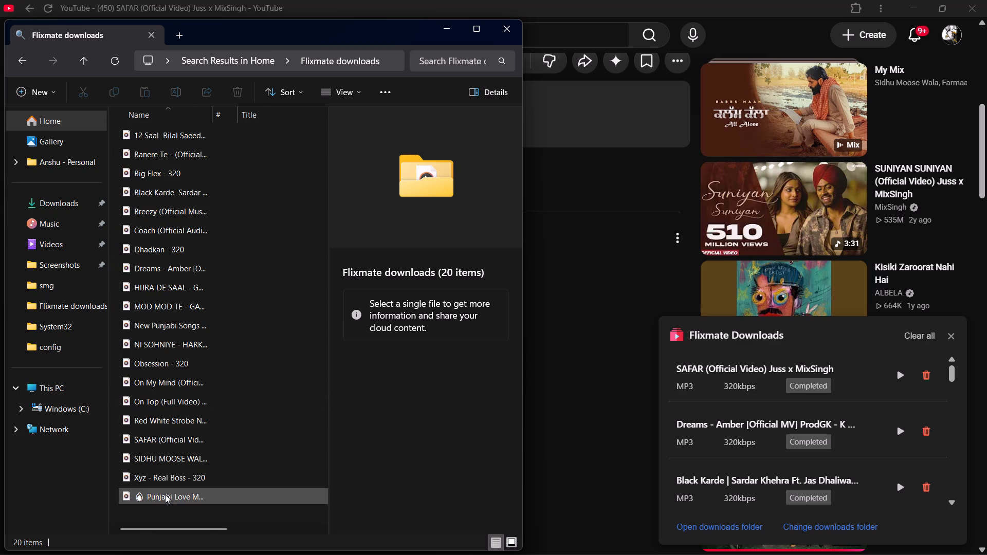
scroll(160, 280, up, 1)
scroll(160, 280, down, 8)
scroll(160, 280, up, 6)
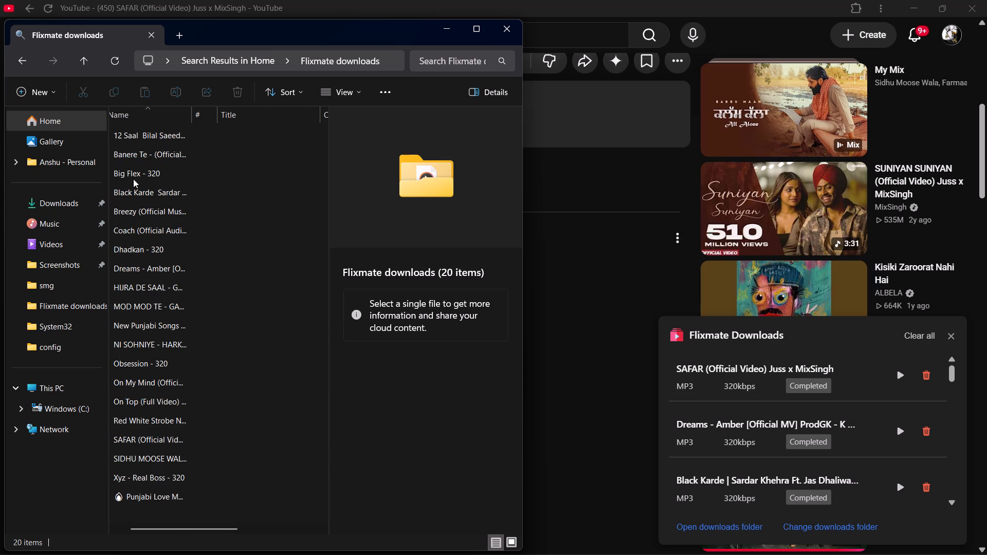
Return to the flix search results and look through the file list for the downloaded SAFAR thumbnail.
click(13, 62)
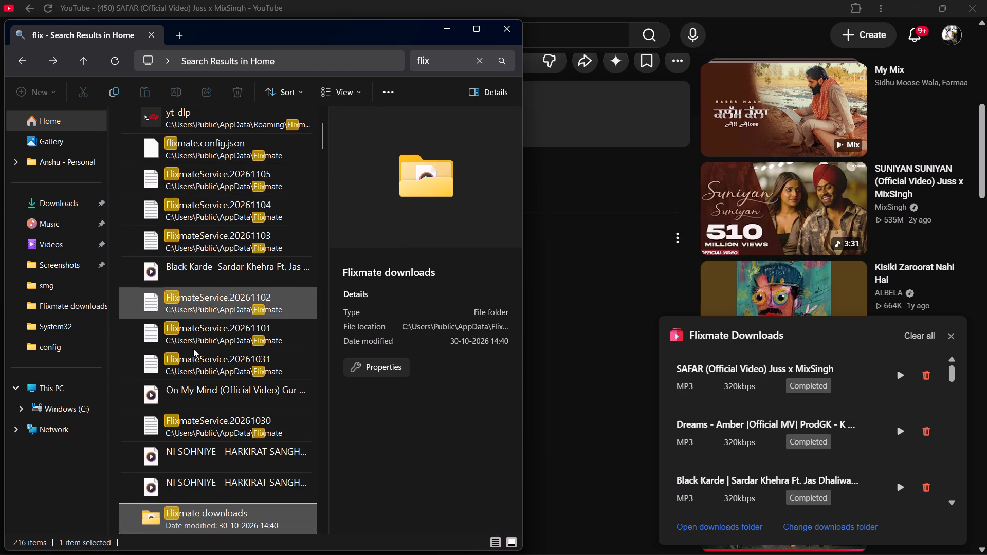
scroll(199, 436, down, 5)
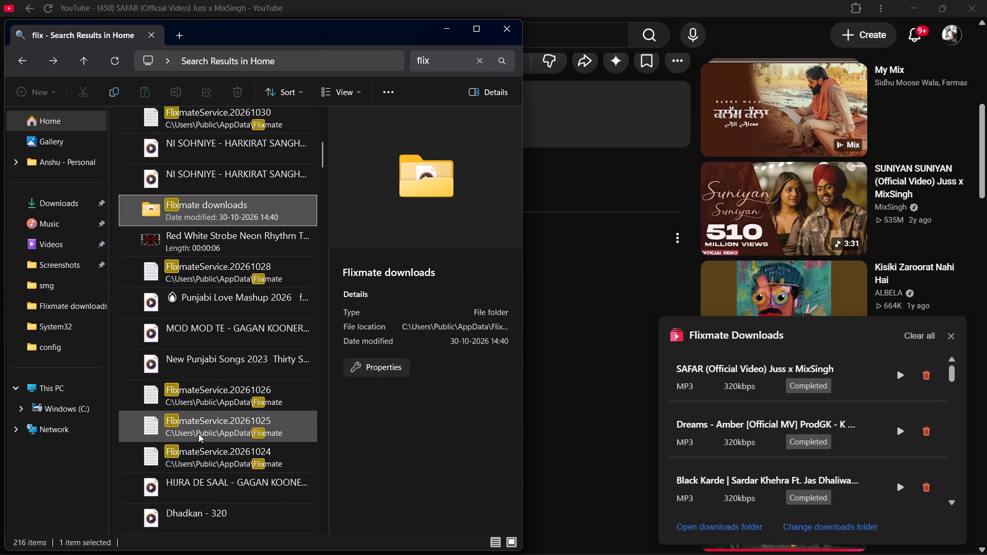
scroll(198, 434, down, 13)
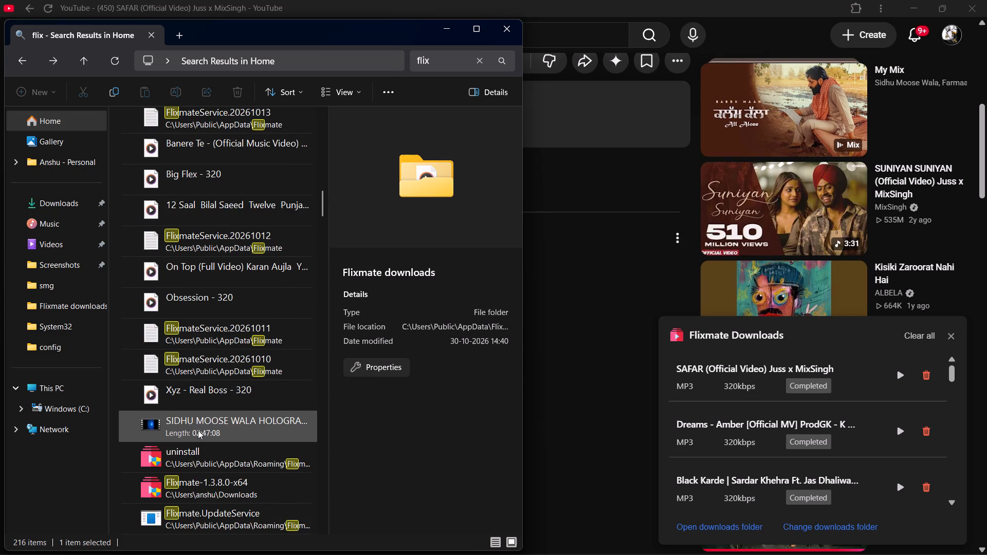
scroll(197, 429, down, 8)
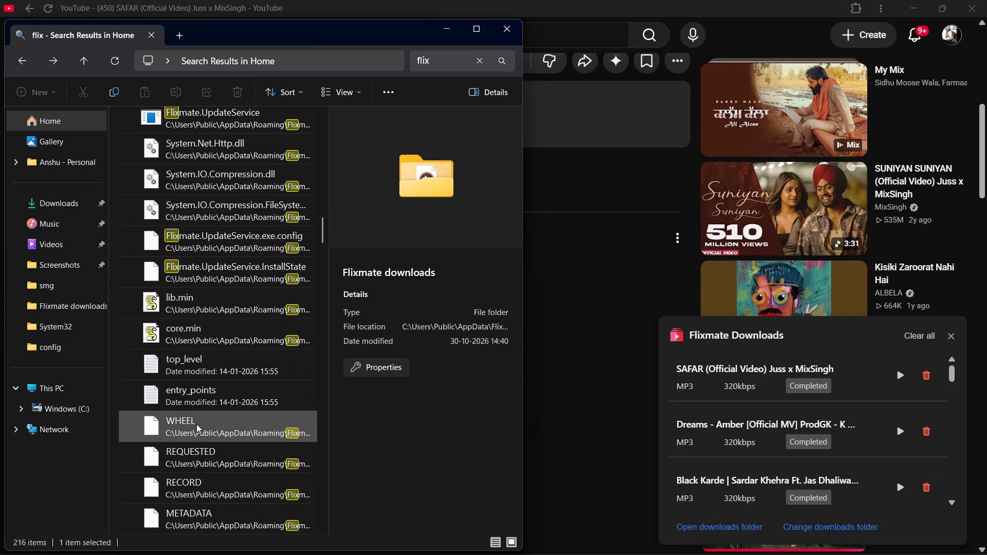
scroll(196, 424, down, 16)
scroll(196, 422, down, 7)
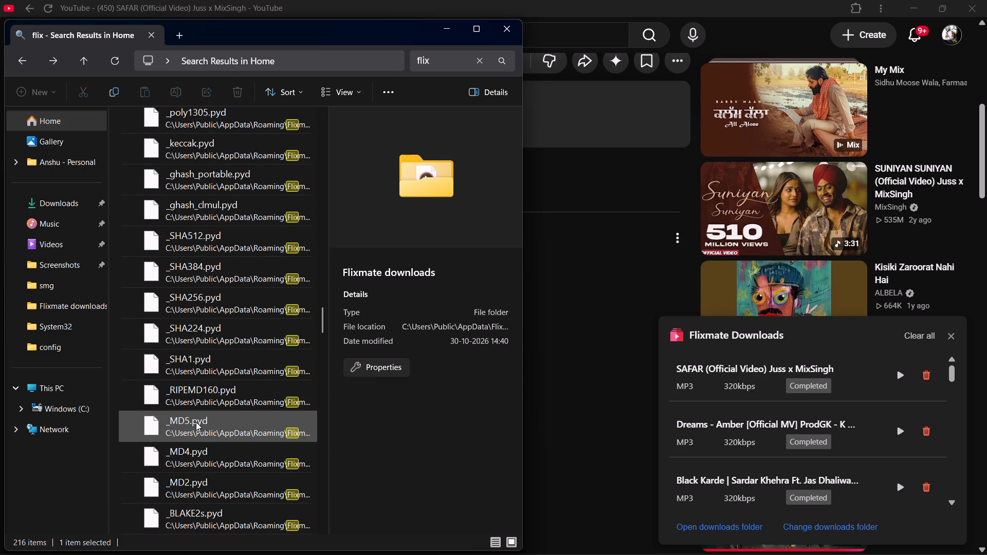
scroll(196, 422, down, 20)
scroll(196, 422, down, 11)
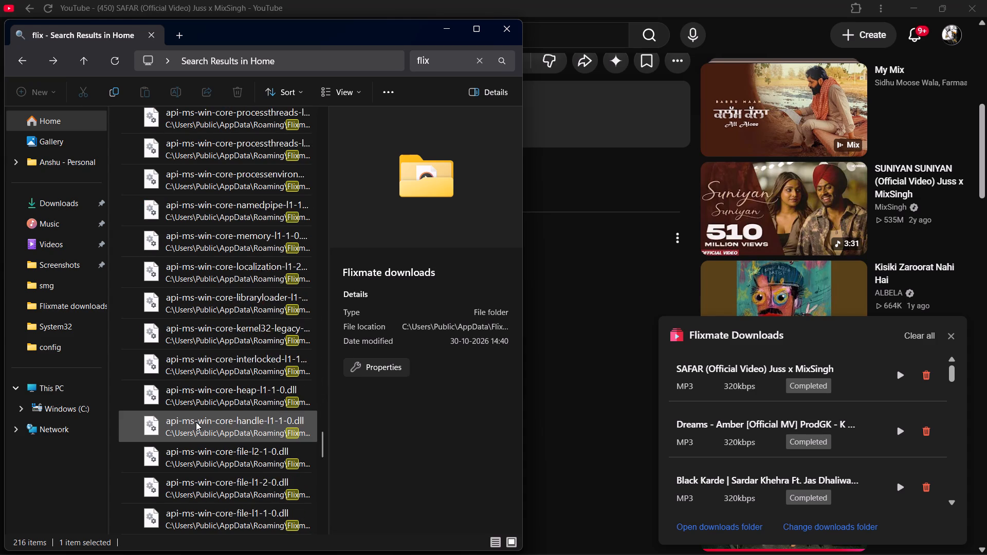
scroll(196, 422, down, 19)
scroll(194, 418, down, 9)
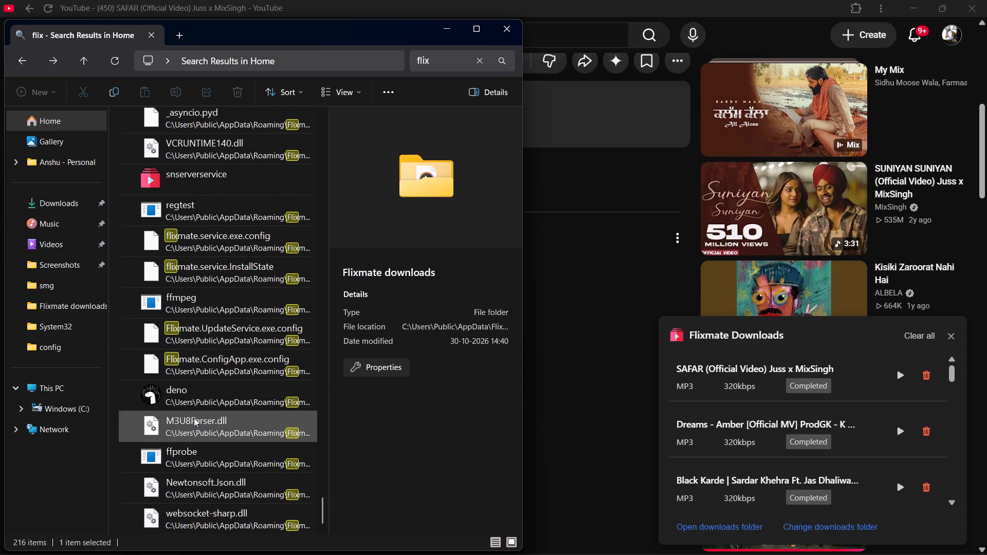
Close the flix search results window and copy the share link of the SAFAR video.
scroll(194, 418, down, 1)
click(508, 28)
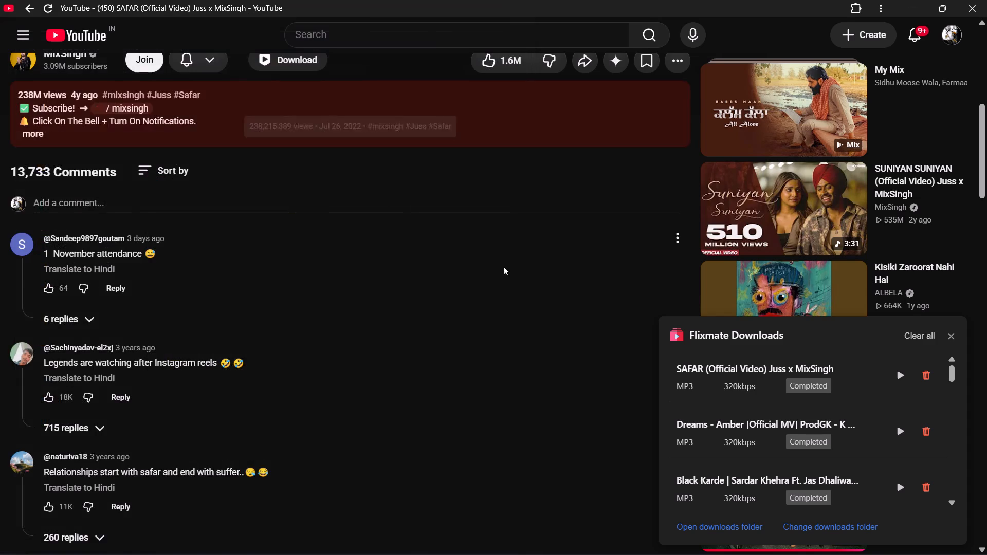
scroll(511, 280, up, 5)
scroll(273, 263, up, 1)
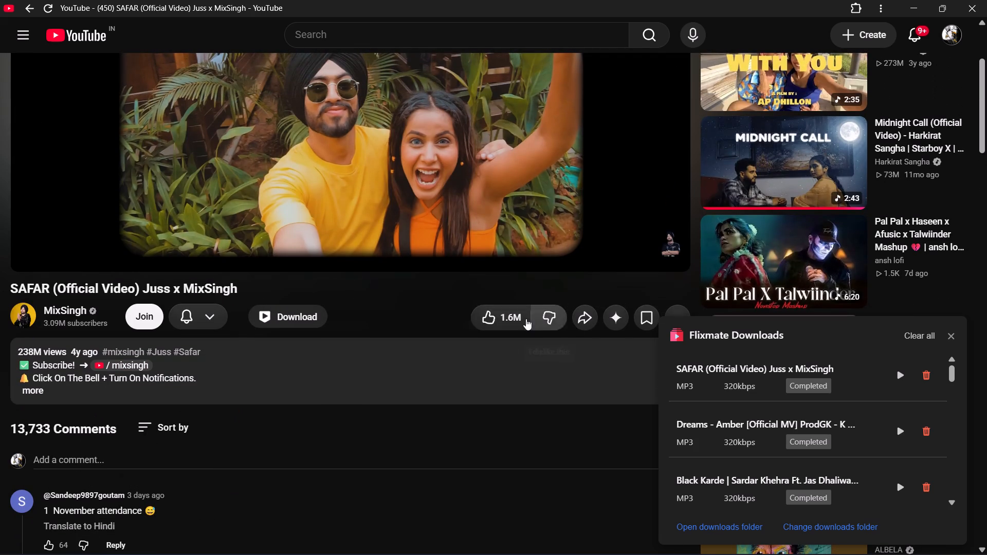
click(577, 319)
click(604, 349)
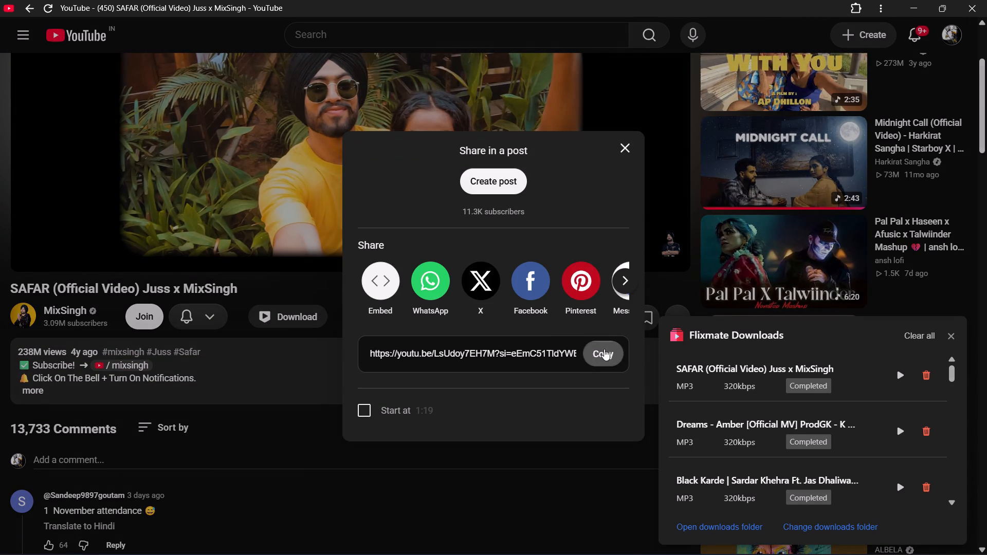
Switch to Chrome and run a web search for thumbnailing download in a new tab.
click(542, 540)
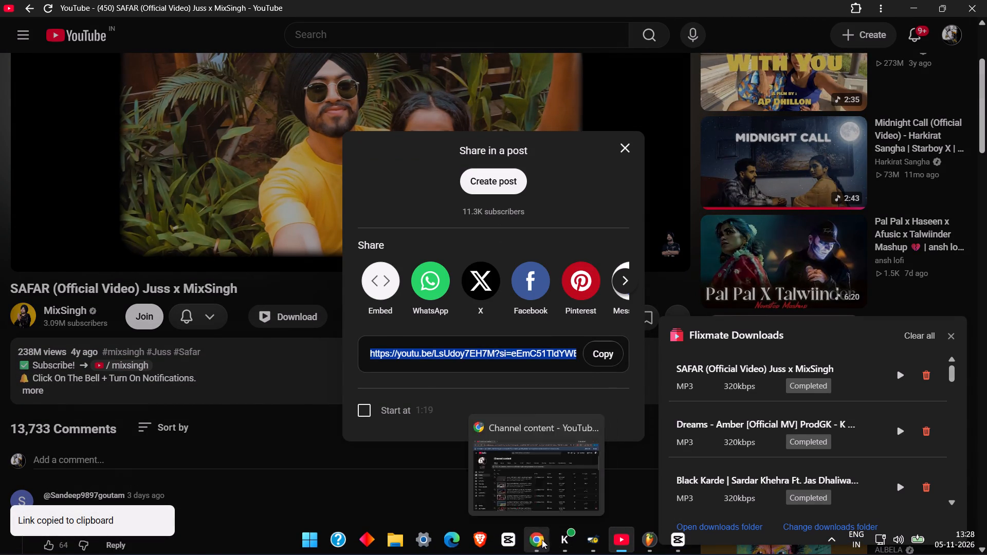
click(189, 16)
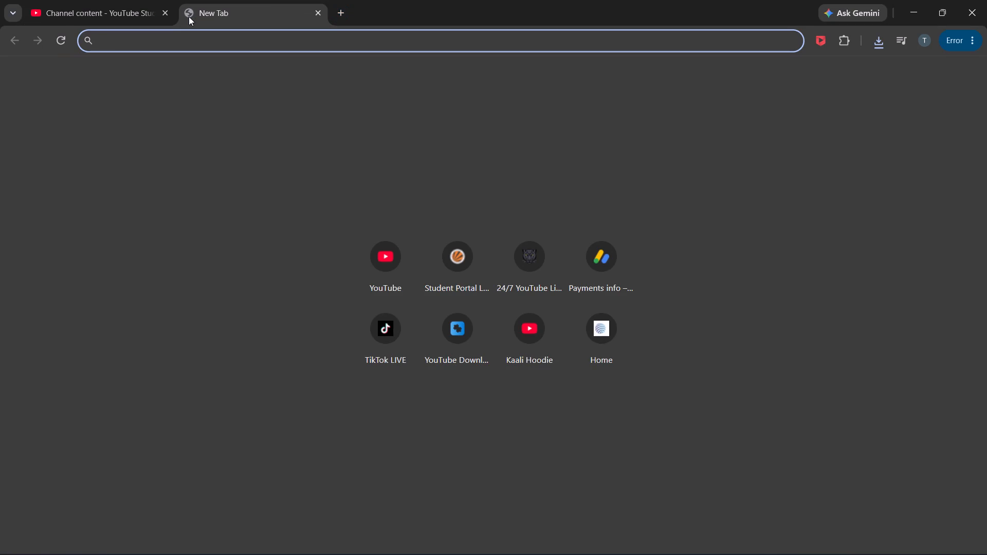
text(th)
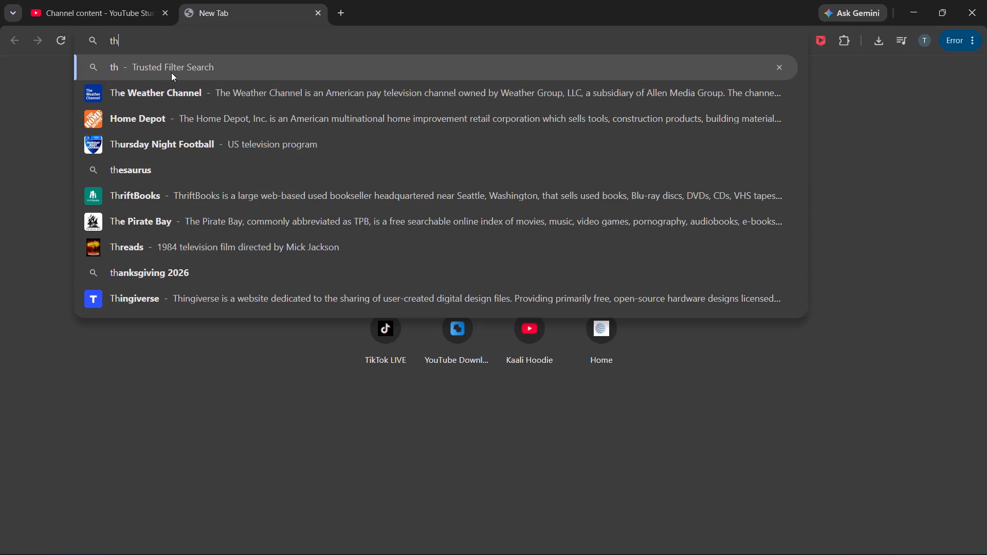
text(ubn)
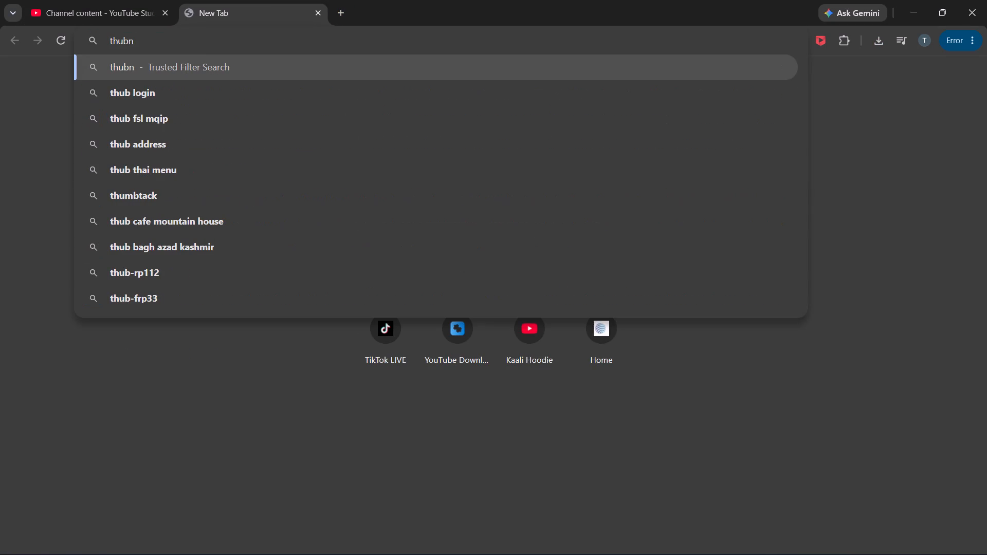
text(ail)
click(178, 99)
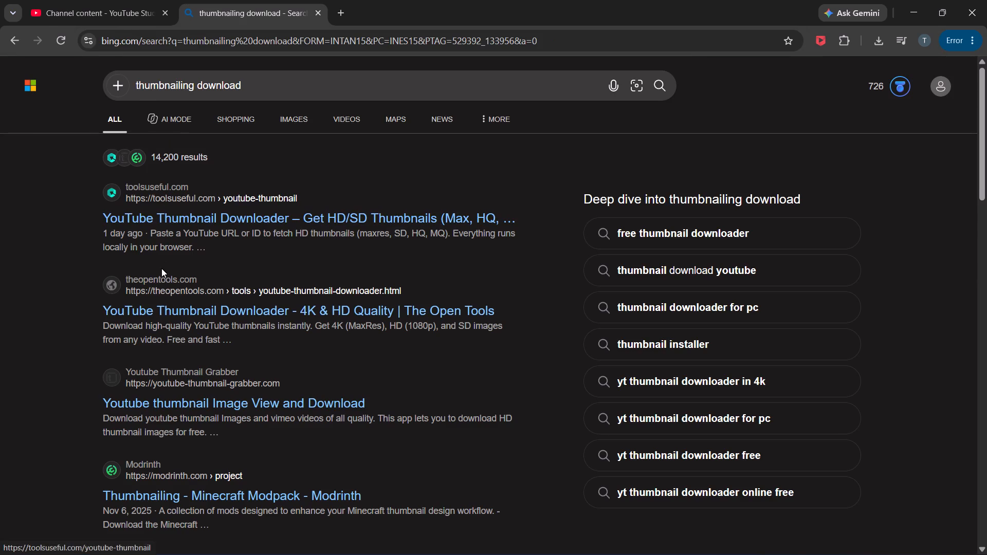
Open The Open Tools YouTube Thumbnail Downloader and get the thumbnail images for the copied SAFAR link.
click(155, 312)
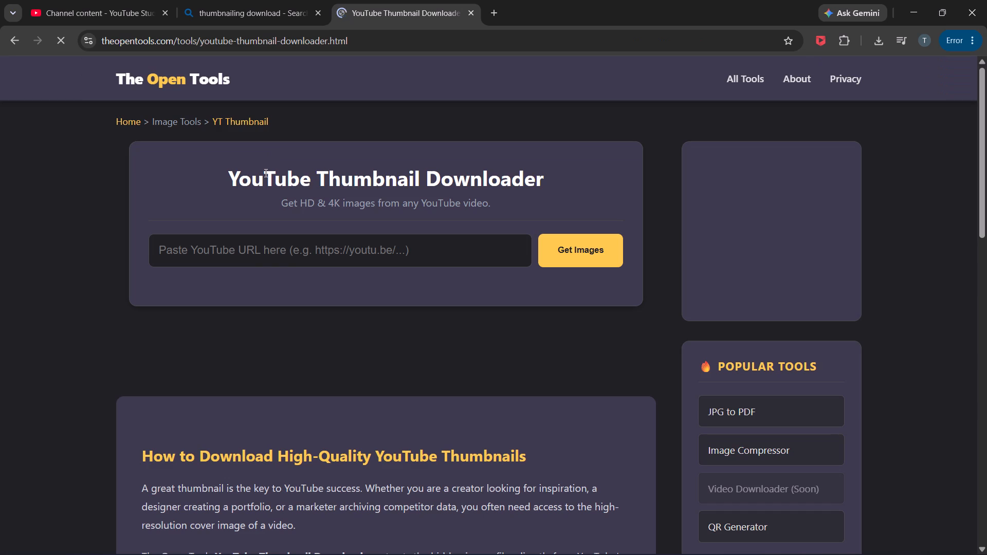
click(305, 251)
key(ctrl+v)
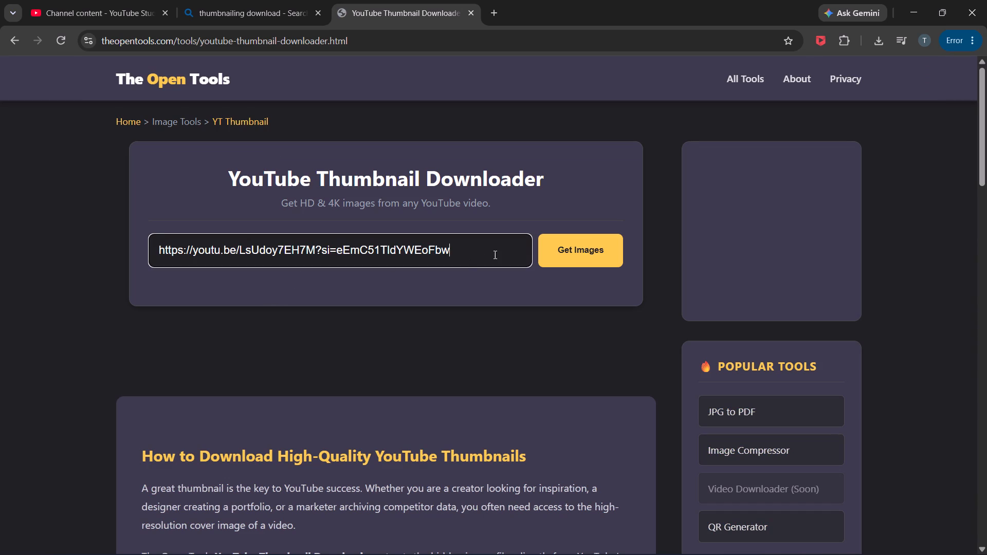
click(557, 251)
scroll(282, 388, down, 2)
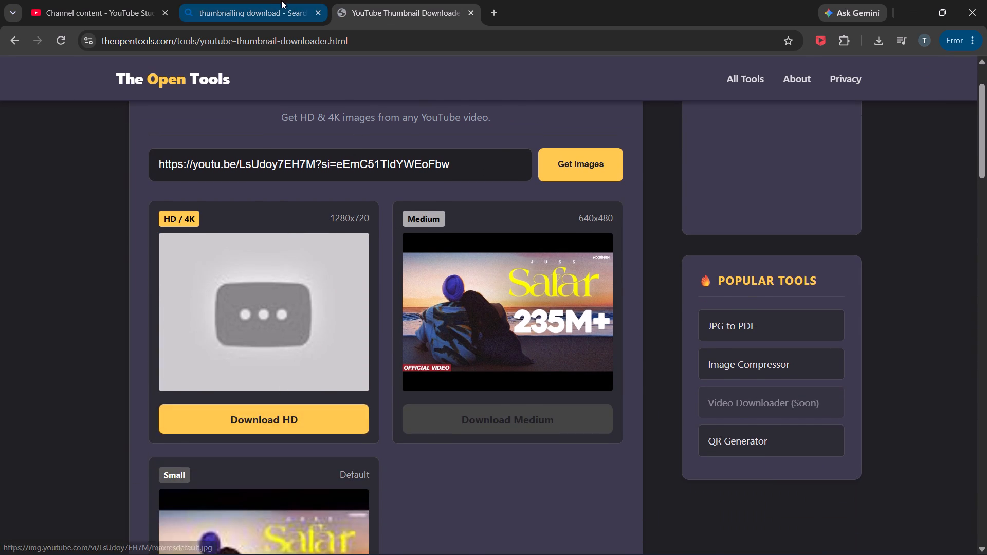
Open the Youtube Thumbnail Grabber site from the search results and get the thumbnail images for the SAFAR link.
click(266, 0)
scroll(199, 321, down, 4)
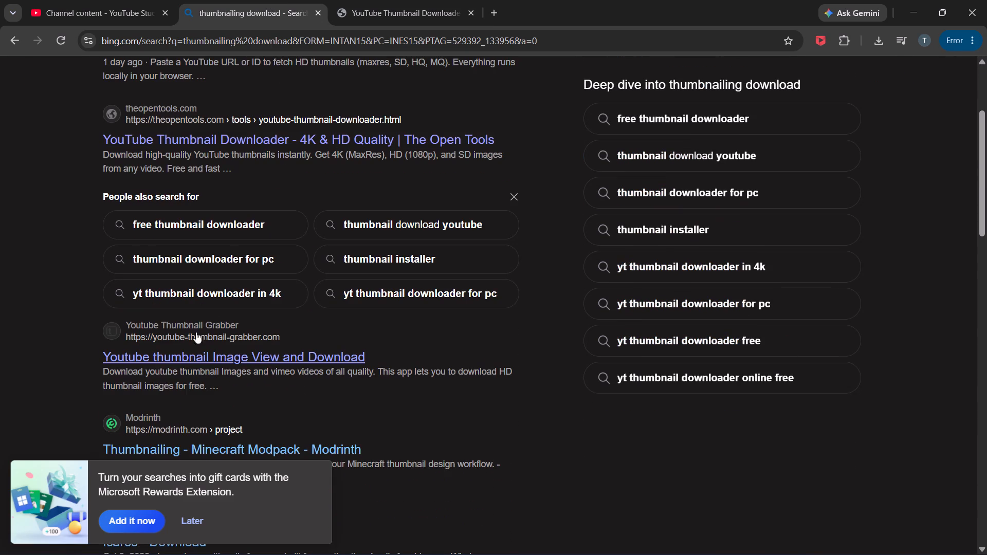
click(193, 345)
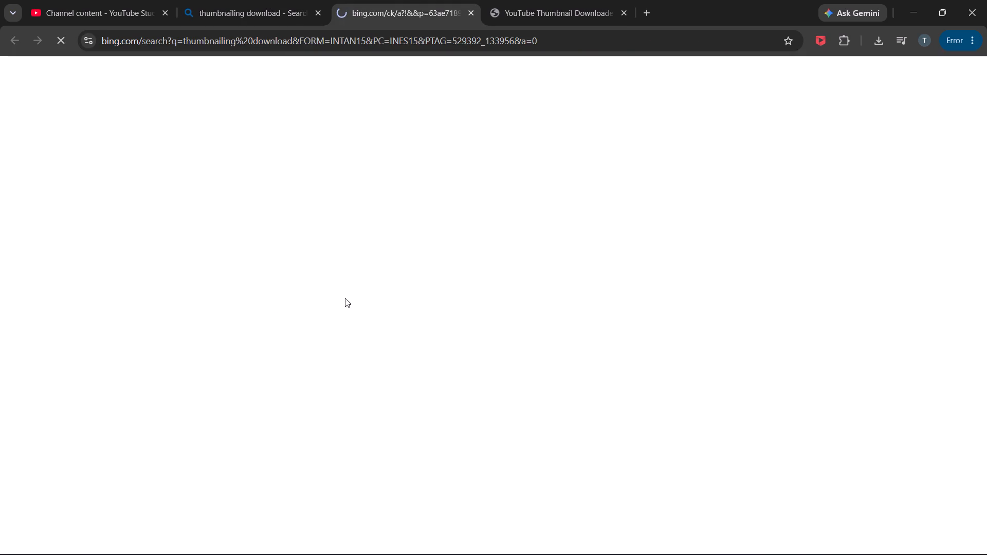
click(397, 399)
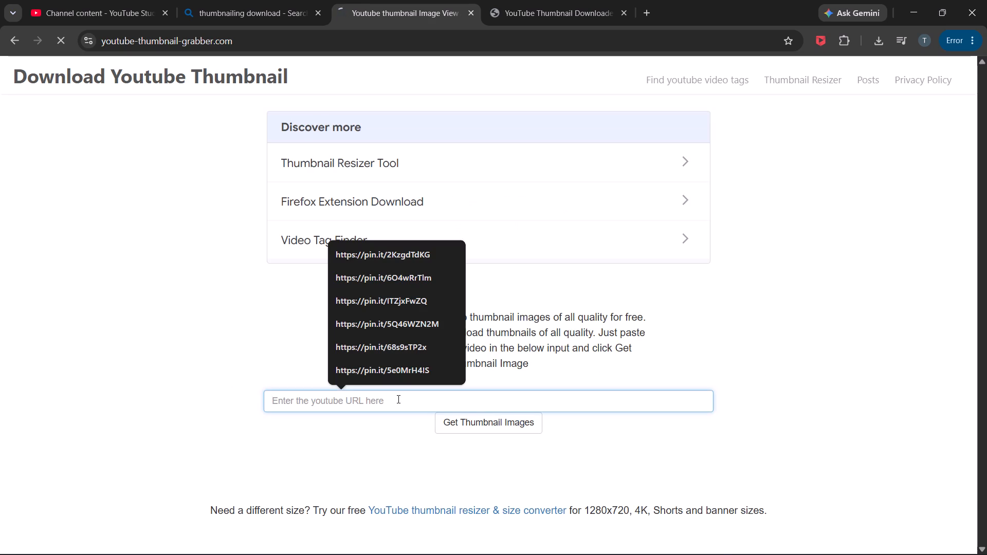
key(ctrl+v)
click(485, 425)
Review the offered SAFAR thumbnail sizes and download the SD image (640x480).
scroll(485, 425, down, 4)
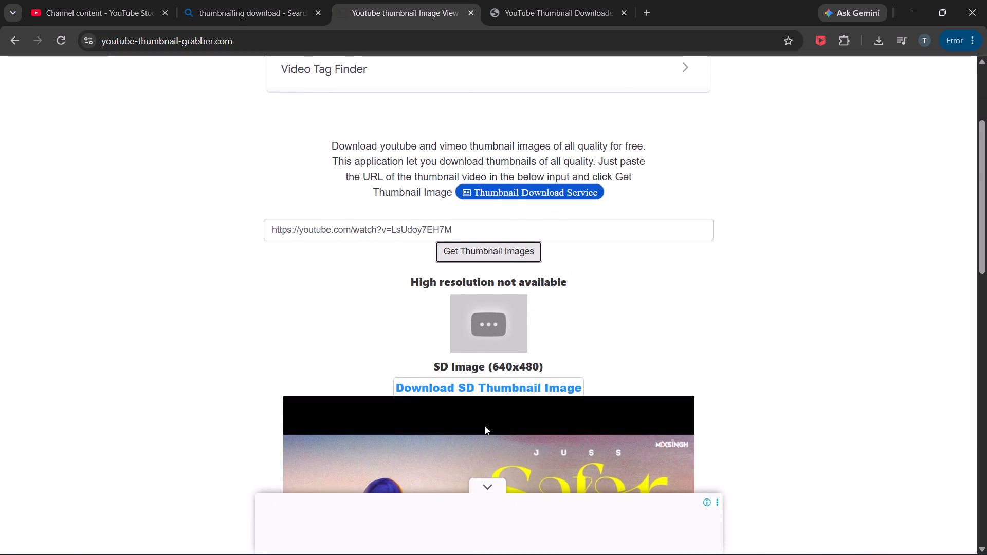
scroll(481, 414, down, 7)
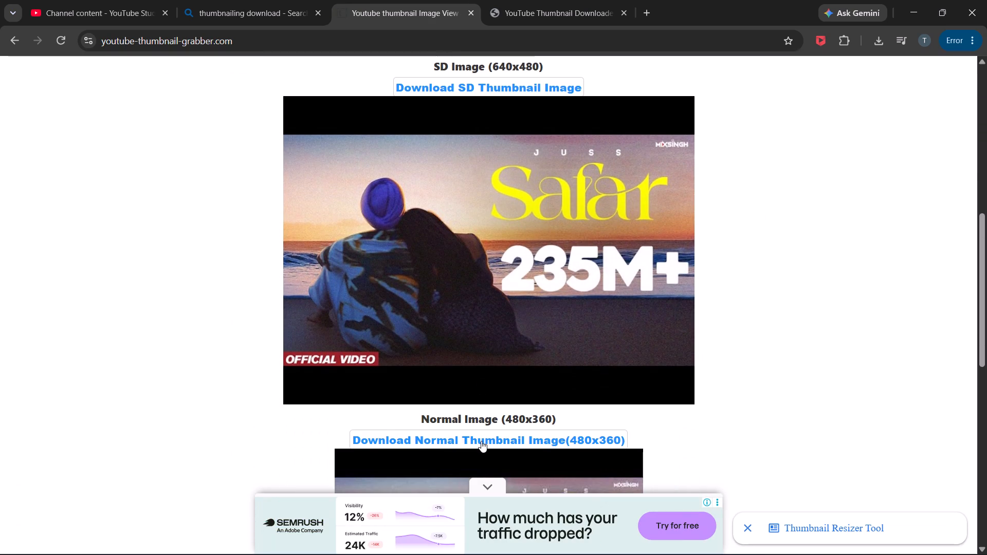
scroll(481, 441, up, 3)
scroll(470, 358, up, 2)
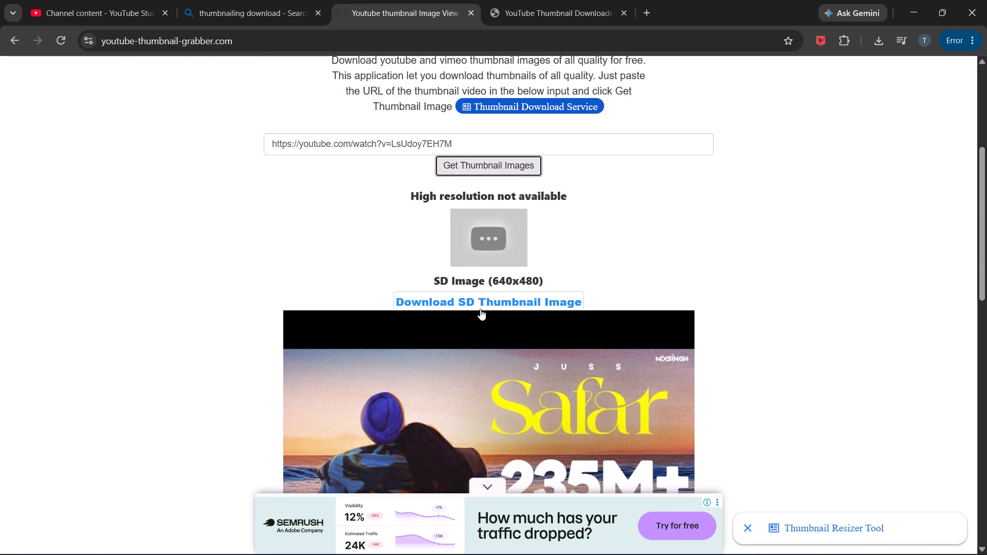
scroll(480, 301, down, 5)
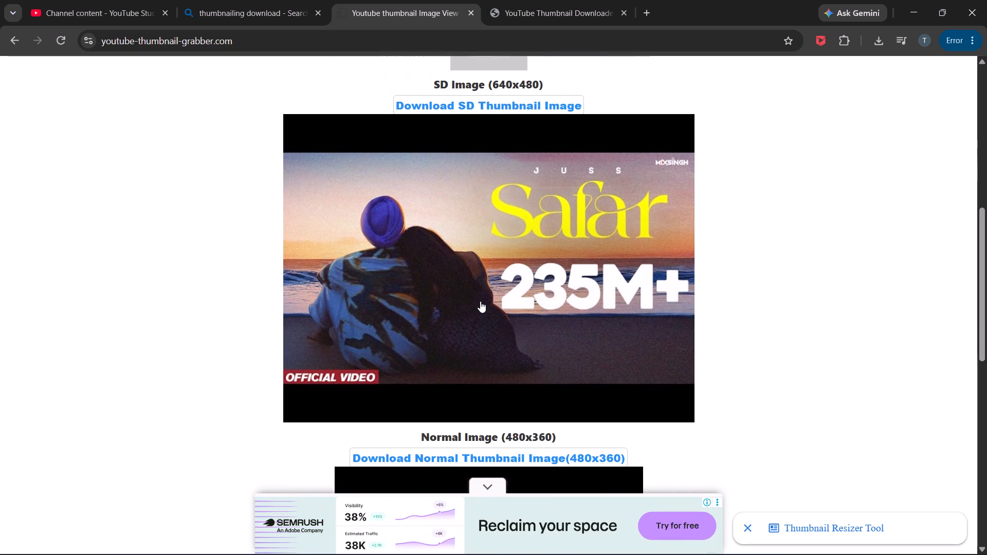
scroll(480, 301, down, 3)
scroll(476, 329, up, 6)
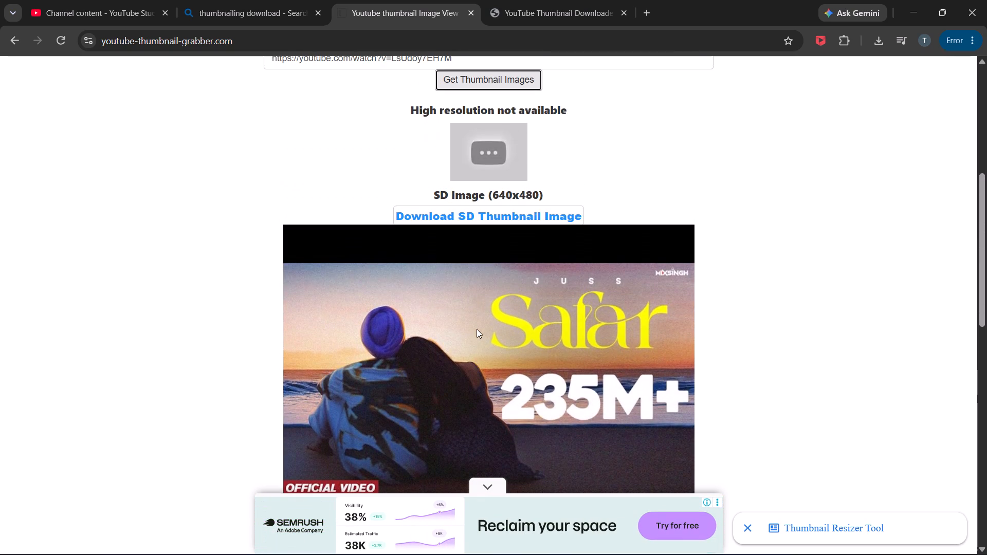
click(495, 208)
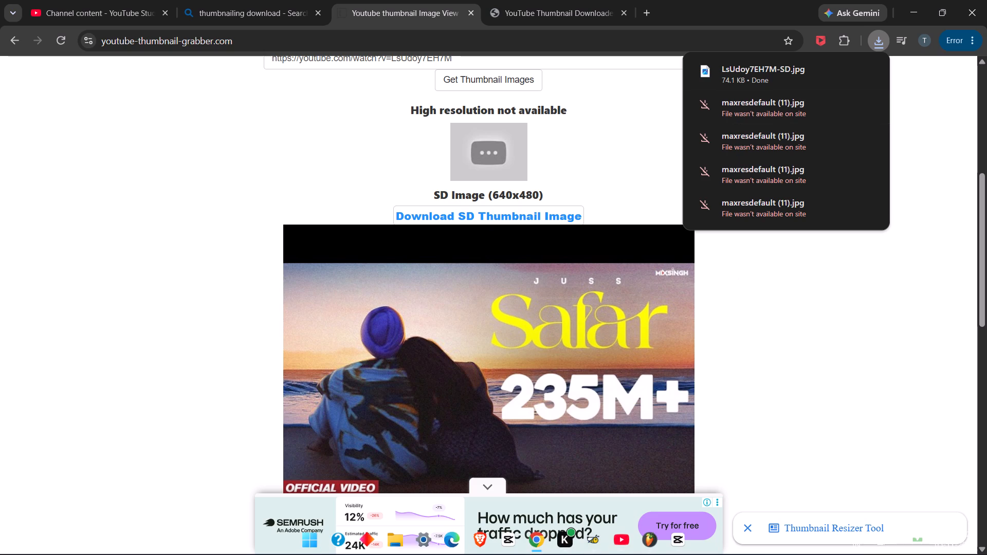
Switch to CapCut and import the LsUdoy7EH7M-SD image from Downloads into the project media.
click(676, 539)
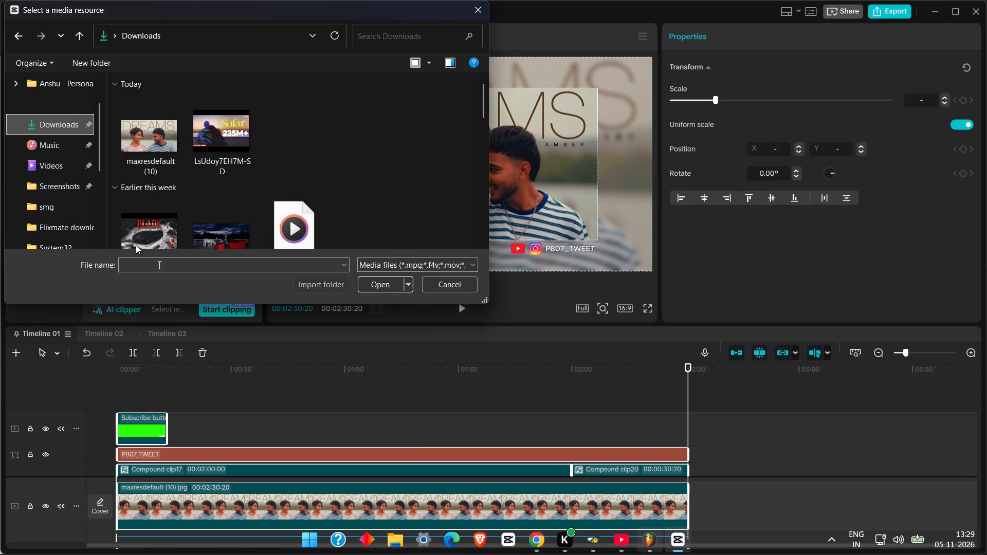
double_click(215, 134)
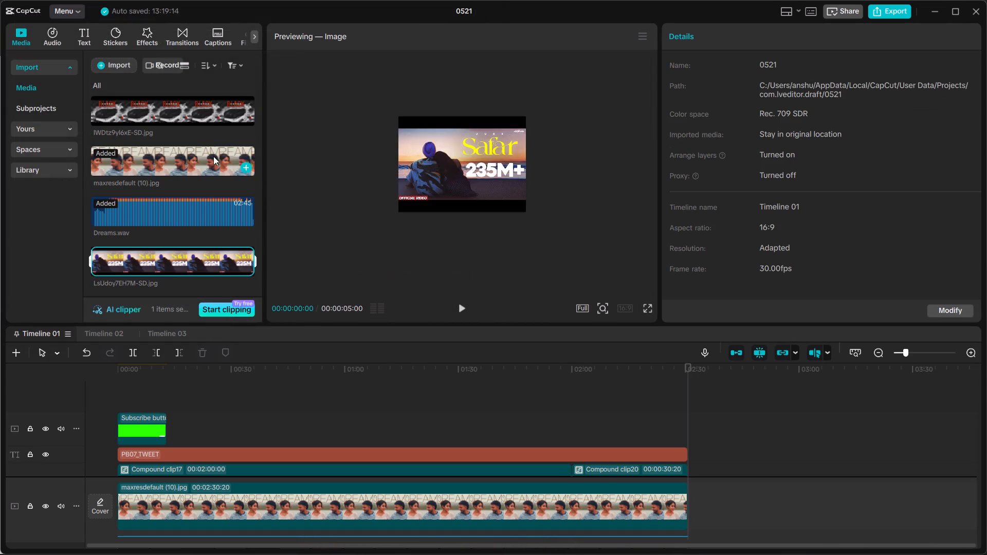
Replace the maxresdefault (10).jpg background clip on the main track with LsUdoy7EH7M-SD.jpg.
drag(168, 266, 178, 501)
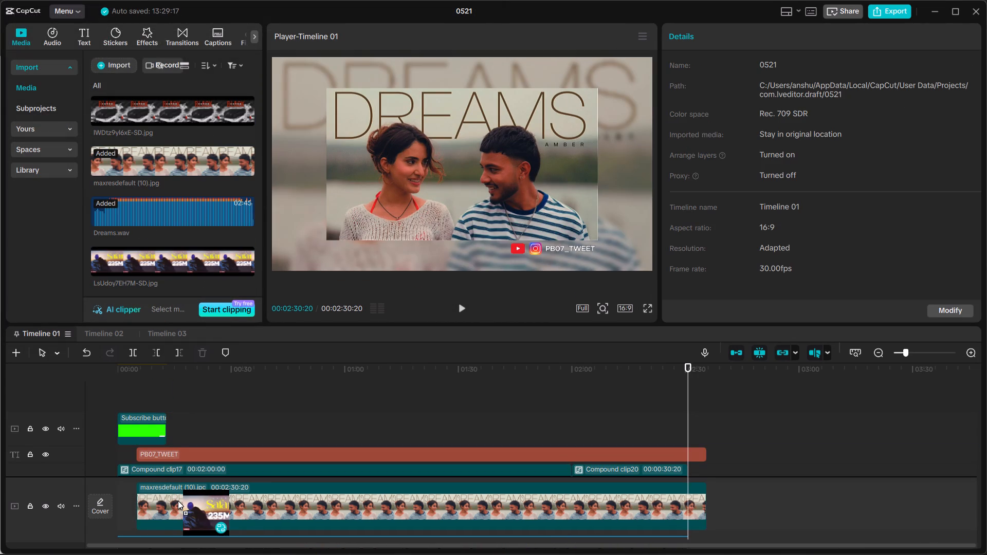
drag(178, 501, 265, 496)
click(530, 414)
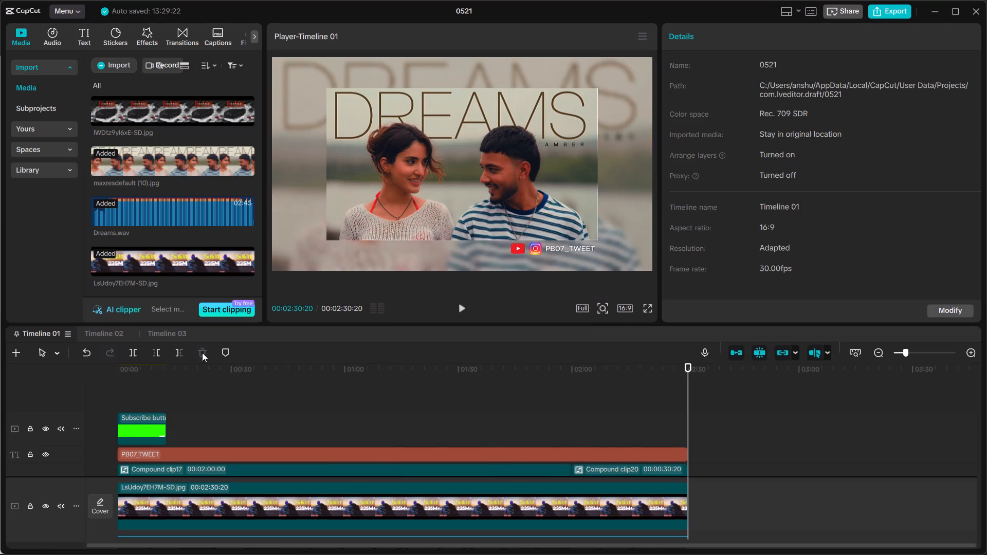
Inspect the 16:9 crop of the LsUdoy7EH7M-SD.jpg clip on the main track.
scroll(289, 474, down, 3)
click(286, 513)
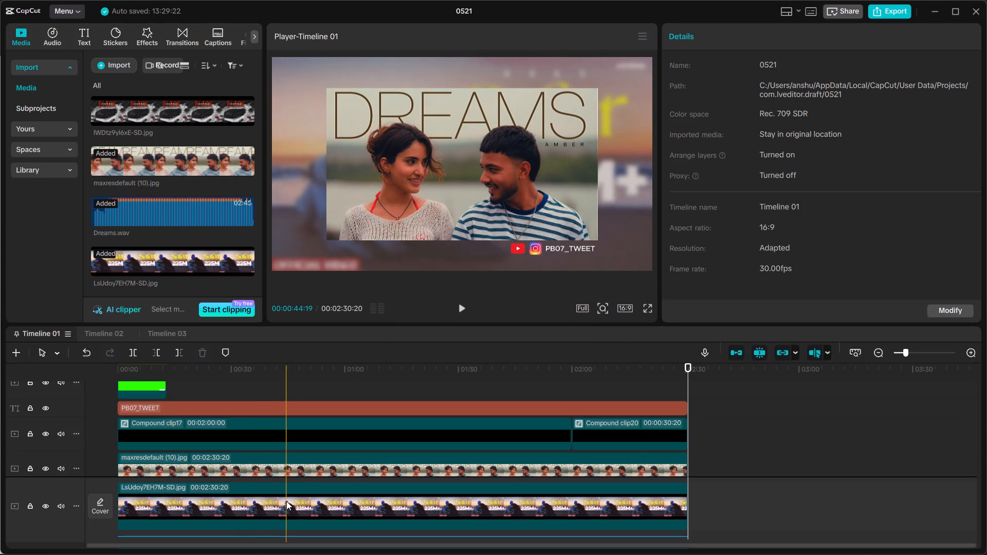
click(286, 501)
scroll(276, 497, down, 2)
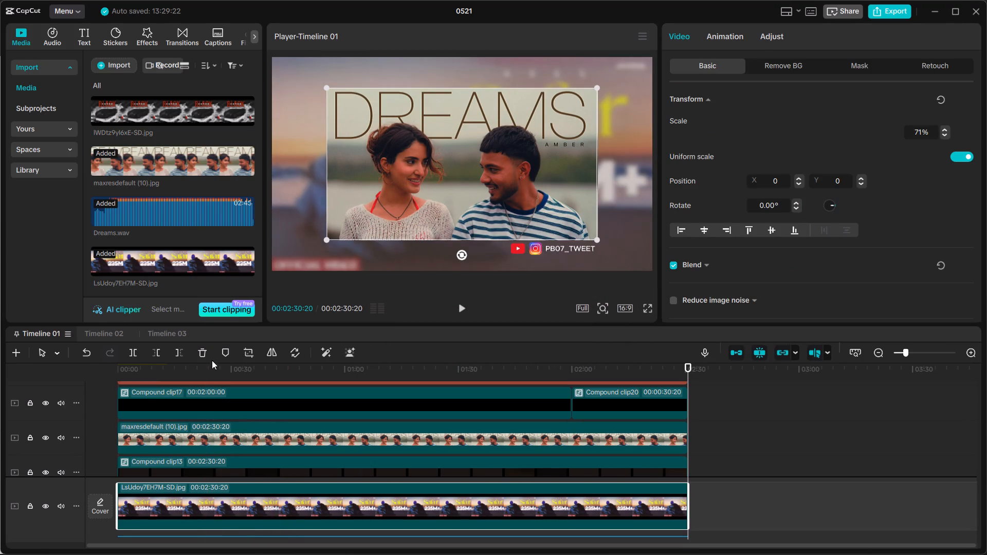
click(252, 353)
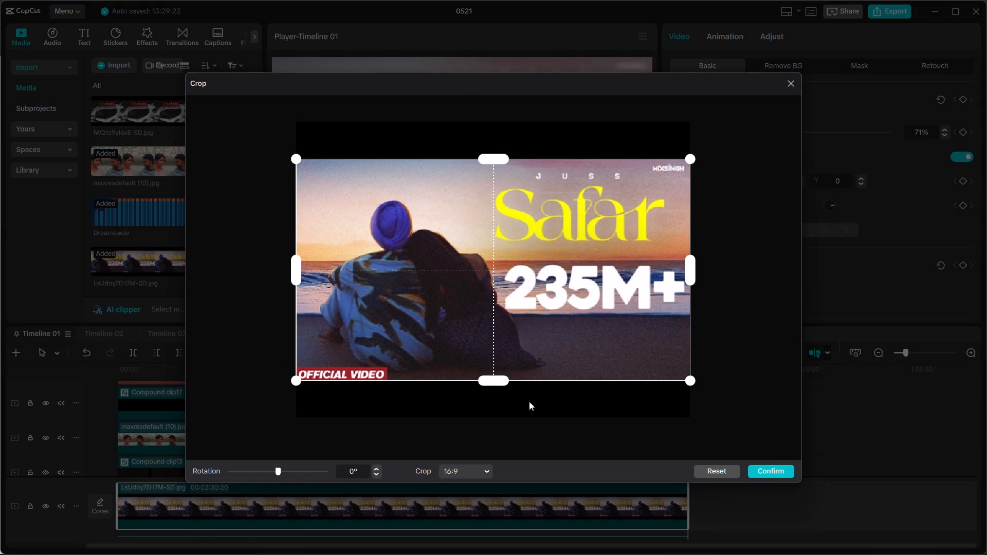
click(799, 80)
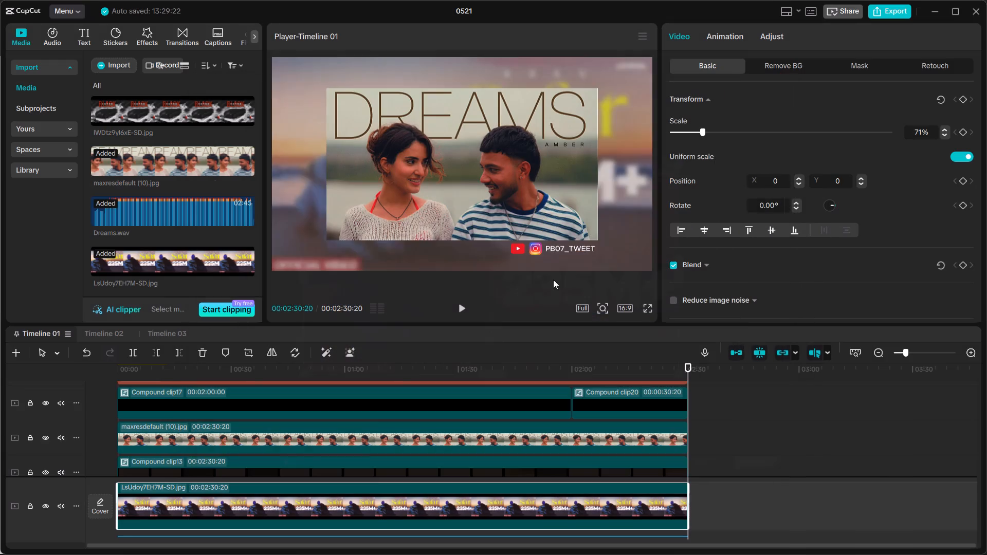
Replace the maxresdefault (10).jpg overlay clip with LsUdoy7EH7M-SD.jpg, keeping the original video effect.
scroll(259, 494, up, 3)
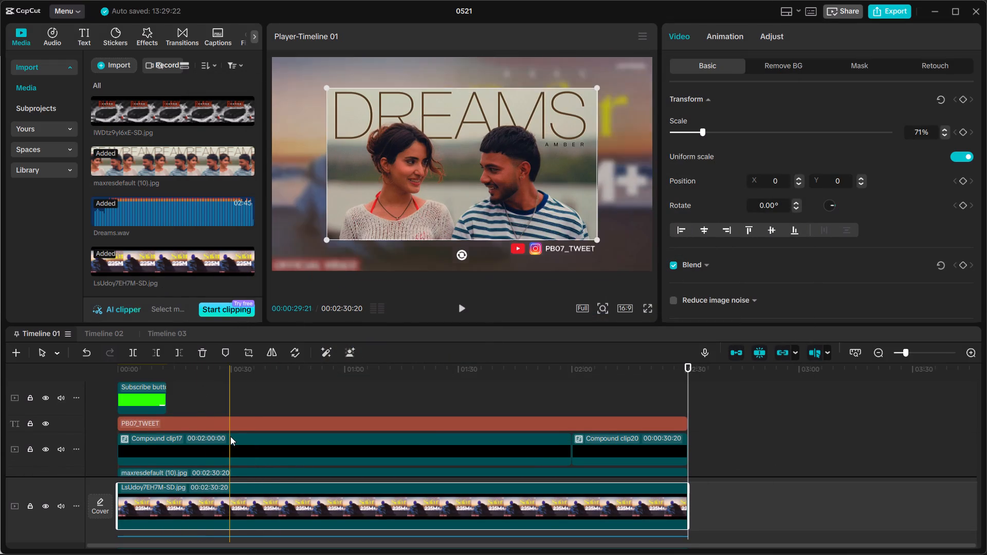
scroll(230, 436, up, 2)
scroll(230, 436, down, 5)
drag(158, 258, 159, 258)
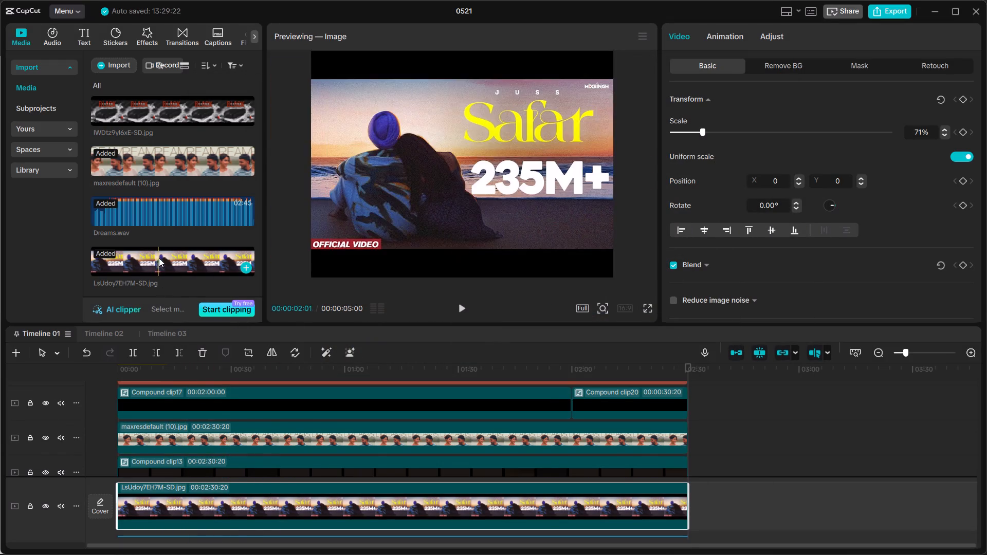
drag(159, 258, 183, 435)
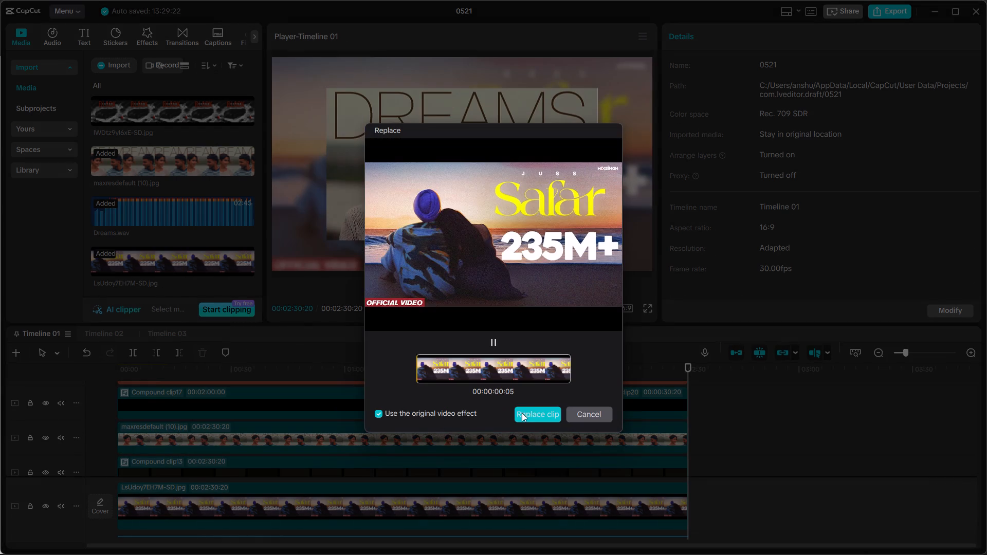
click(529, 413)
Play the timeline briefly, then delete the Dreams.wav clip from the audio track.
scroll(470, 422, down, 4)
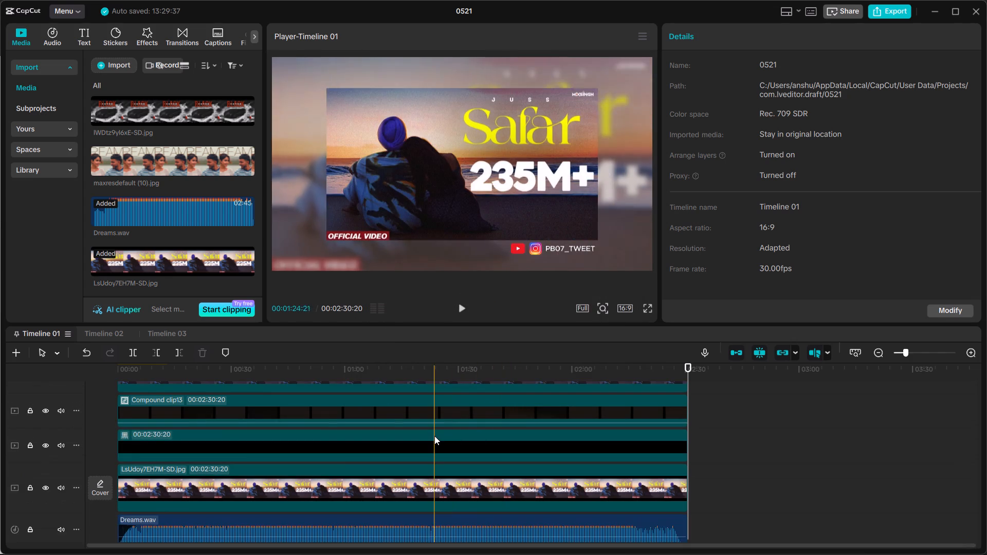
scroll(433, 436, down, 4)
key(space)
key(space)
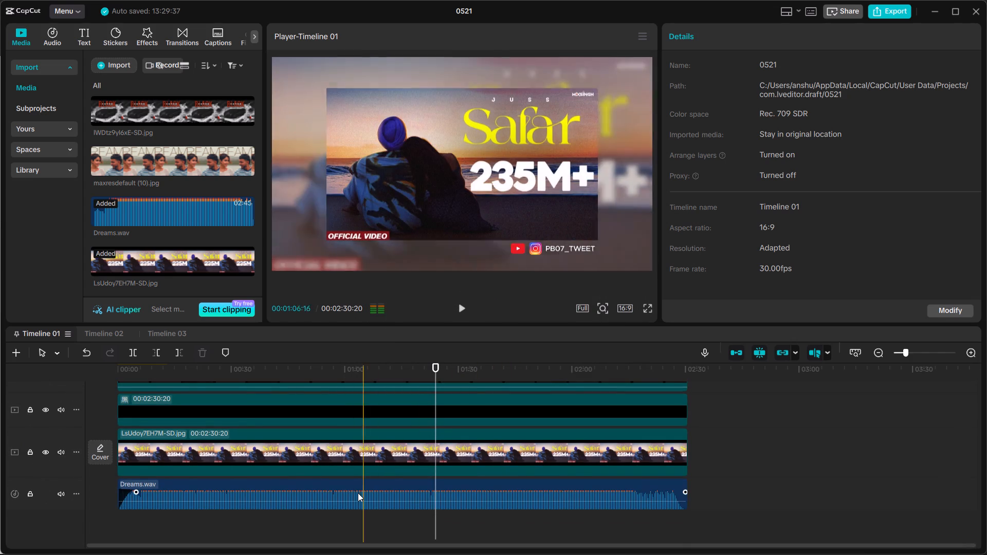
click(358, 493)
click(203, 353)
Add Dreams.wav from the project media at the start of the audio track and play it.
scroll(136, 221, down, 4)
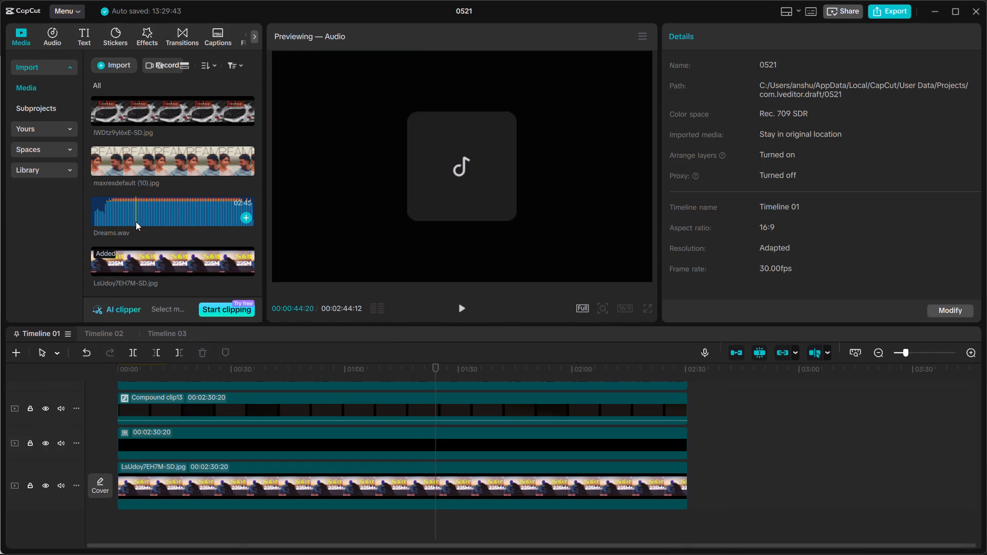
scroll(136, 225, down, 2)
drag(136, 214, 107, 488)
key(space)
Start a media import and look through the Music folder for the SAFAR audio, also checking the FL Studio and YouTube windows.
click(112, 67)
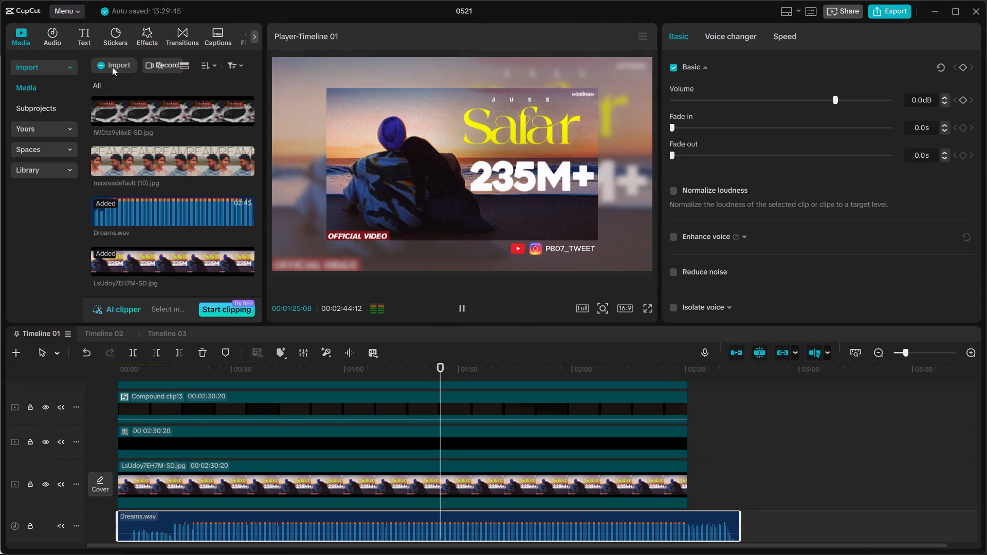
click(106, 85)
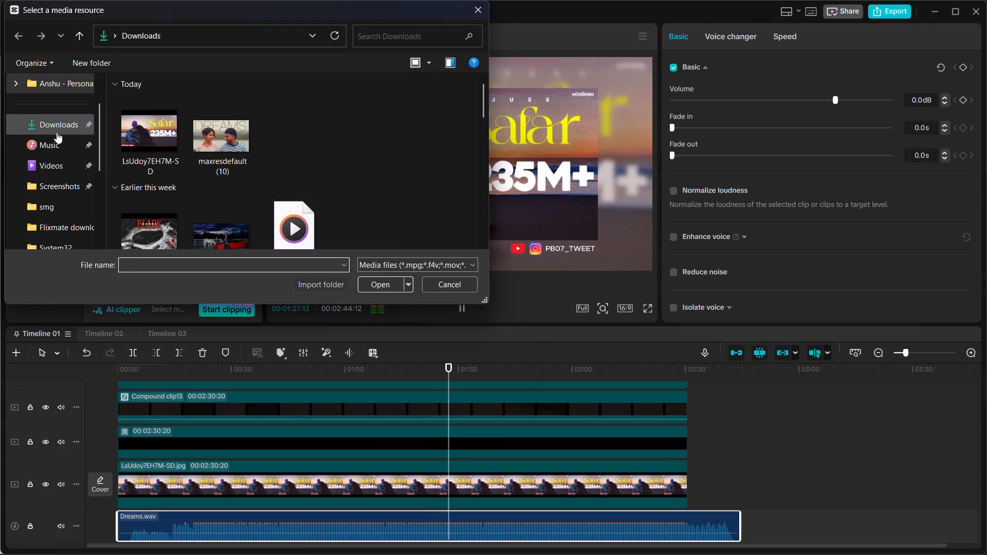
click(51, 146)
scroll(158, 173, down, 2)
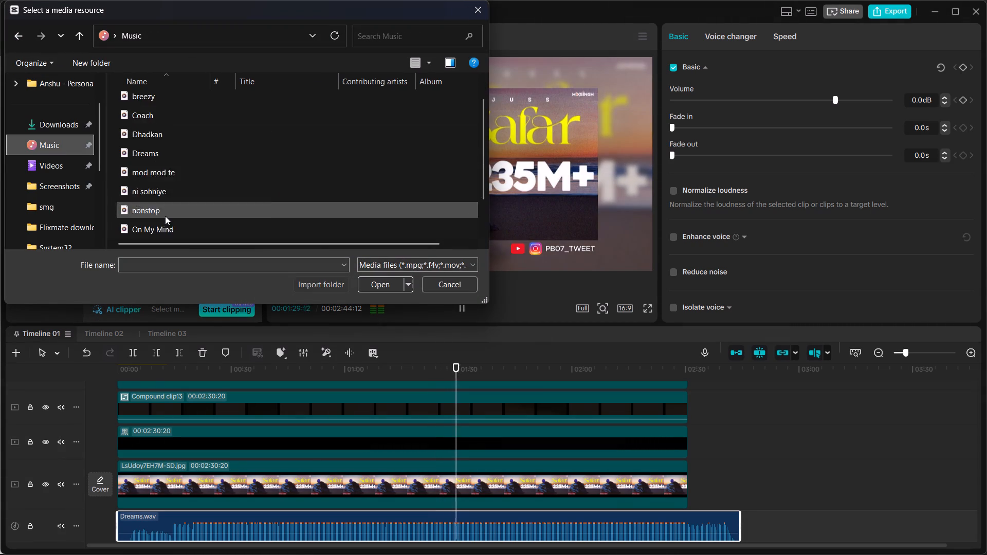
scroll(165, 216, down, 1)
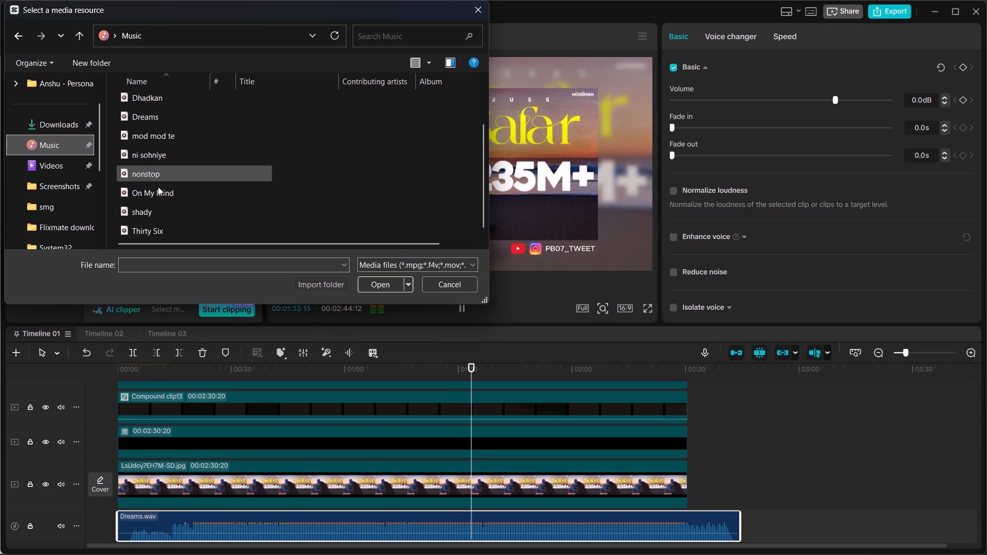
scroll(158, 187, up, 1)
scroll(156, 132, up, 3)
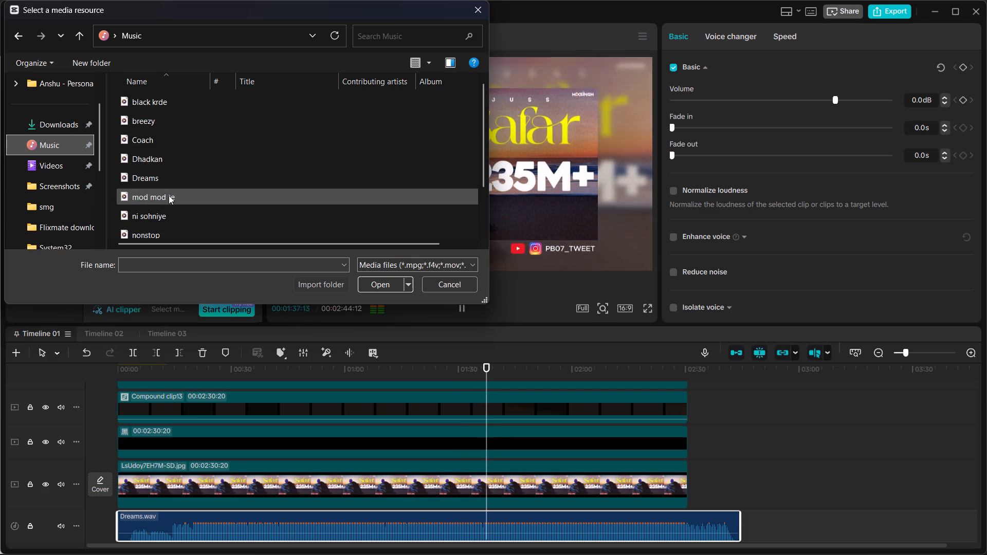
scroll(157, 164, down, 3)
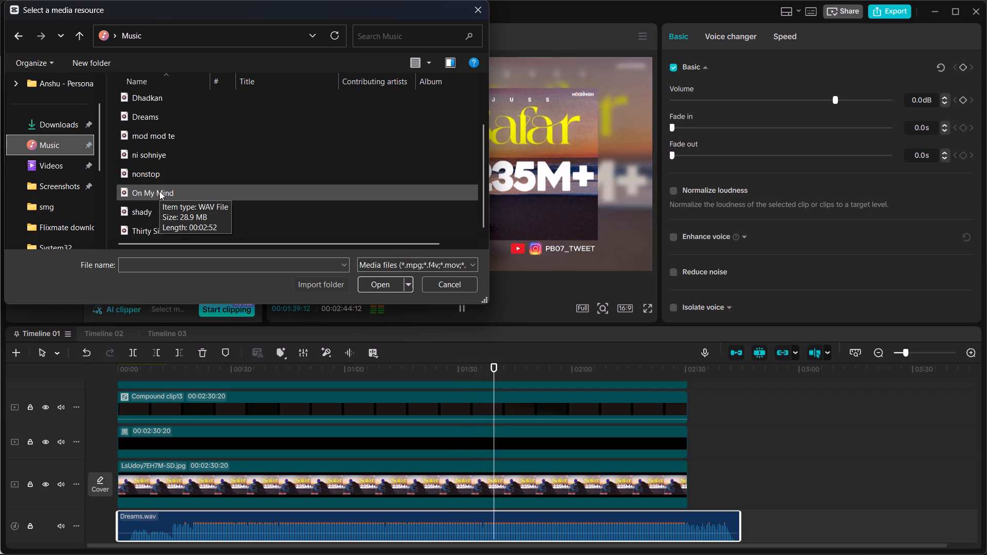
scroll(164, 213, down, 2)
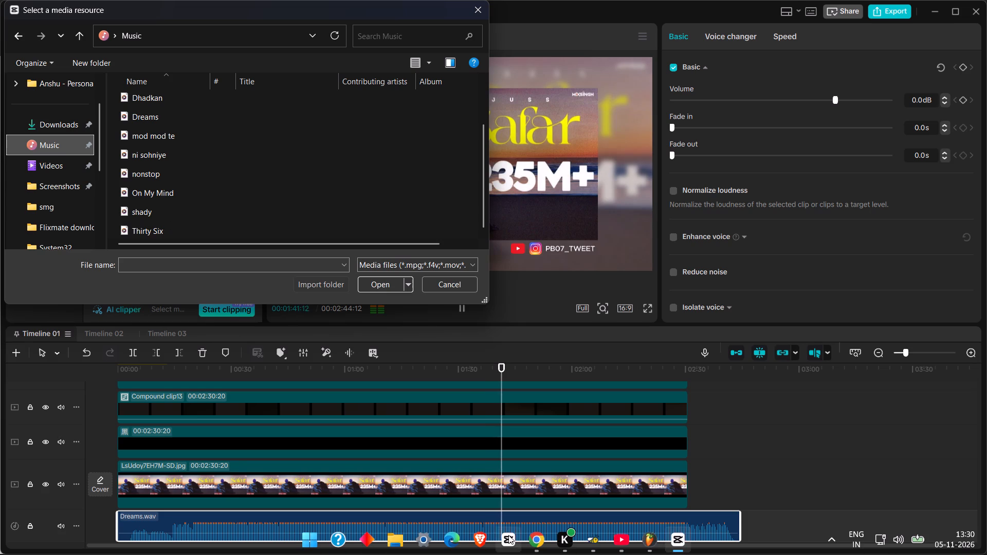
click(650, 535)
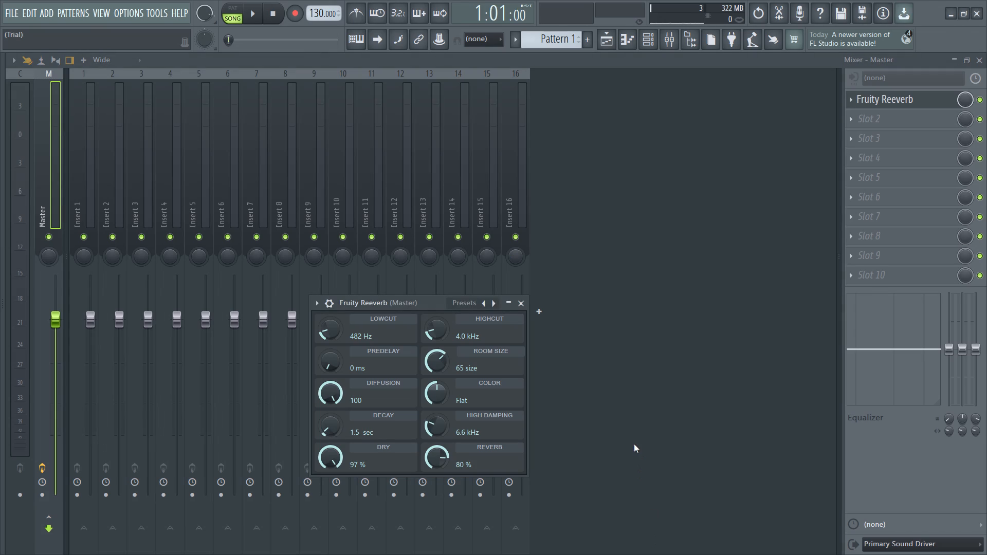
click(618, 538)
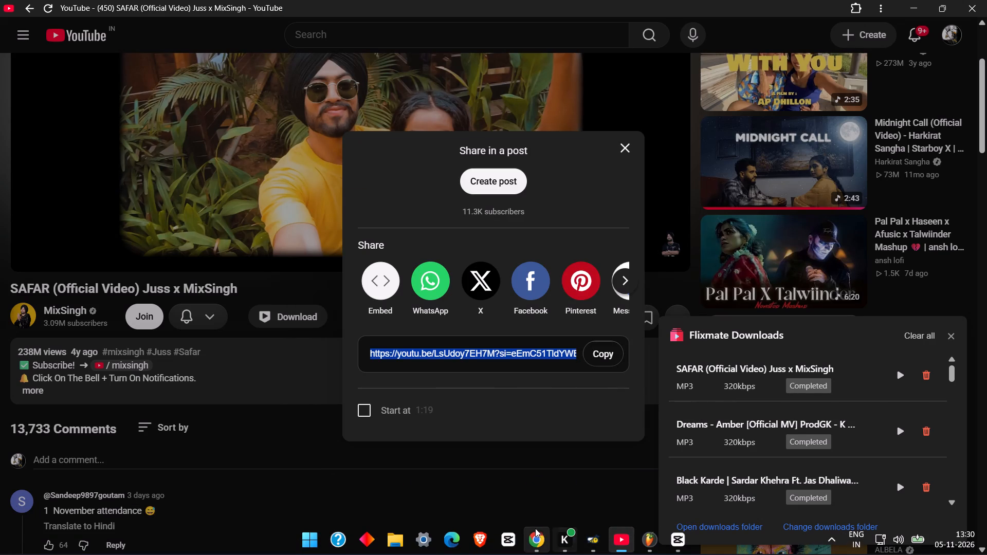
click(675, 536)
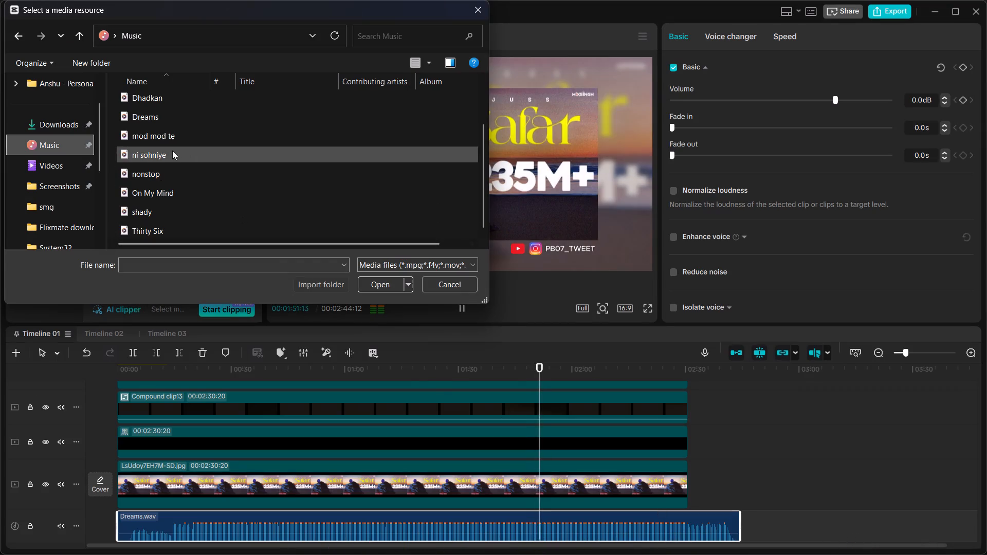
scroll(172, 151, down, 4)
scroll(166, 216, up, 2)
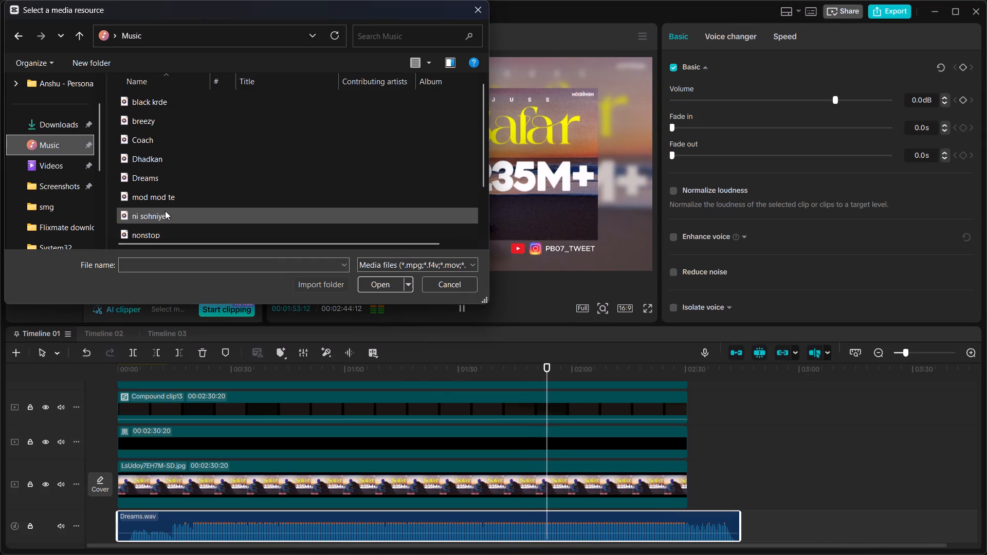
scroll(165, 211, up, 1)
scroll(165, 211, down, 2)
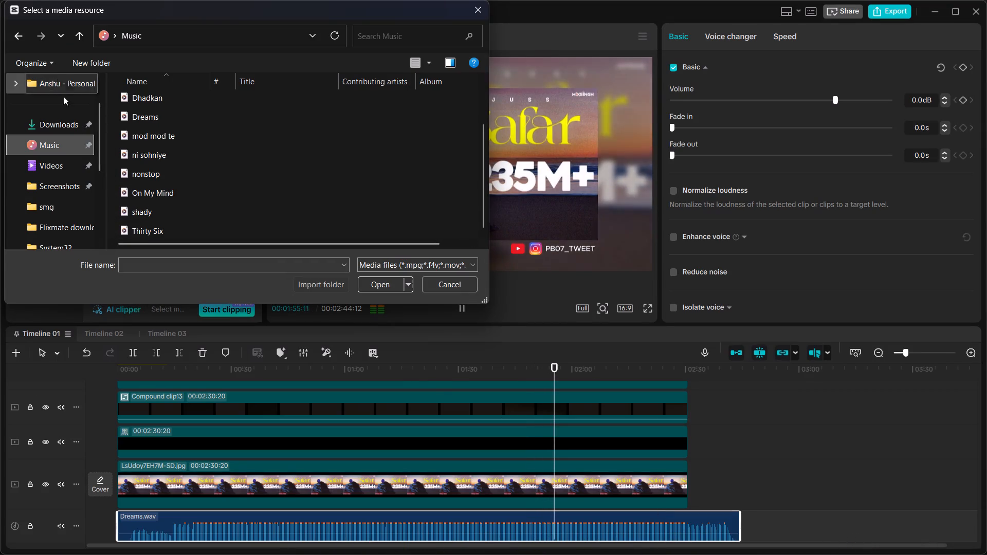
scroll(67, 117, up, 3)
Search the Home location for safar and import the 32.9 MB SAFAR audio file into the project.
click(59, 78)
click(398, 39)
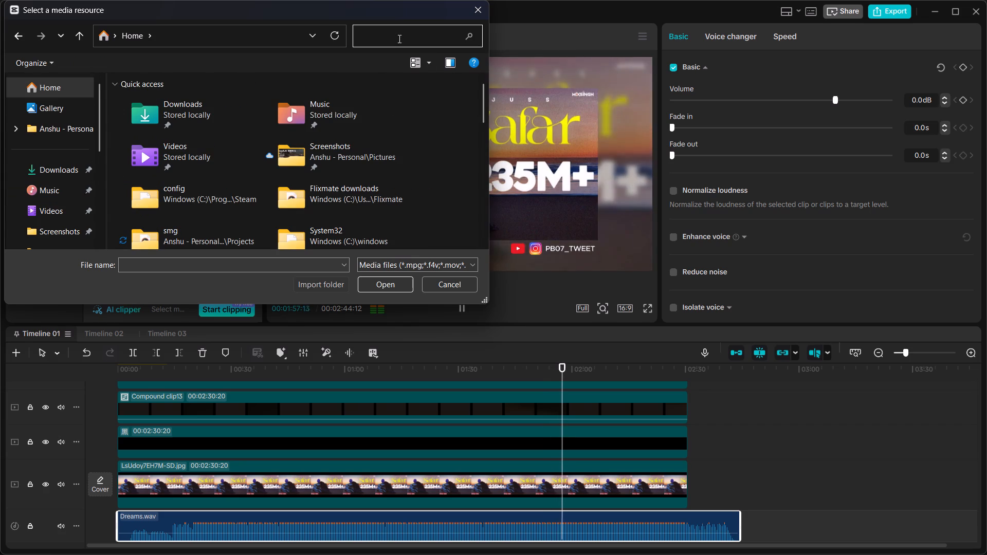
key(s)
text(afar)
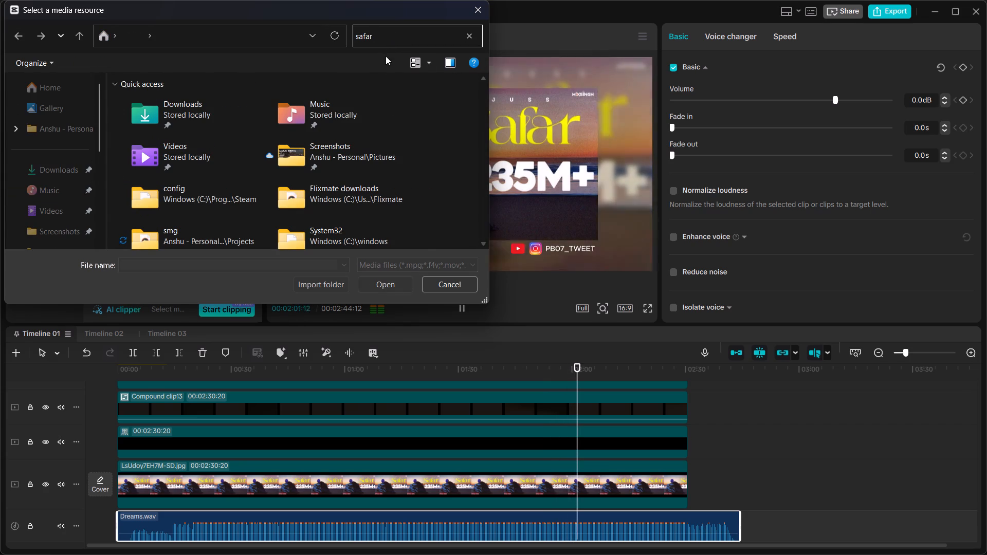
scroll(213, 138, down, 2)
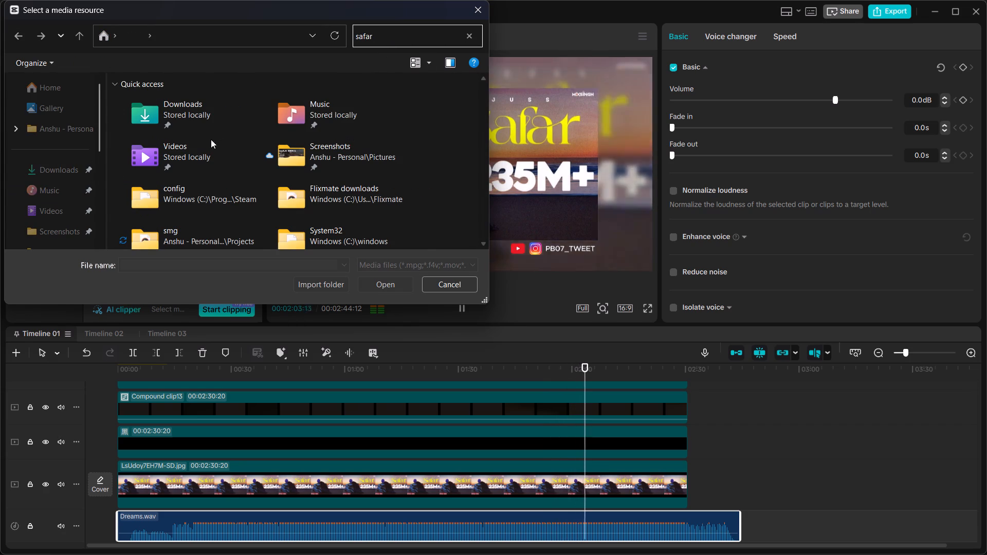
scroll(211, 139, down, 2)
scroll(214, 155, up, 4)
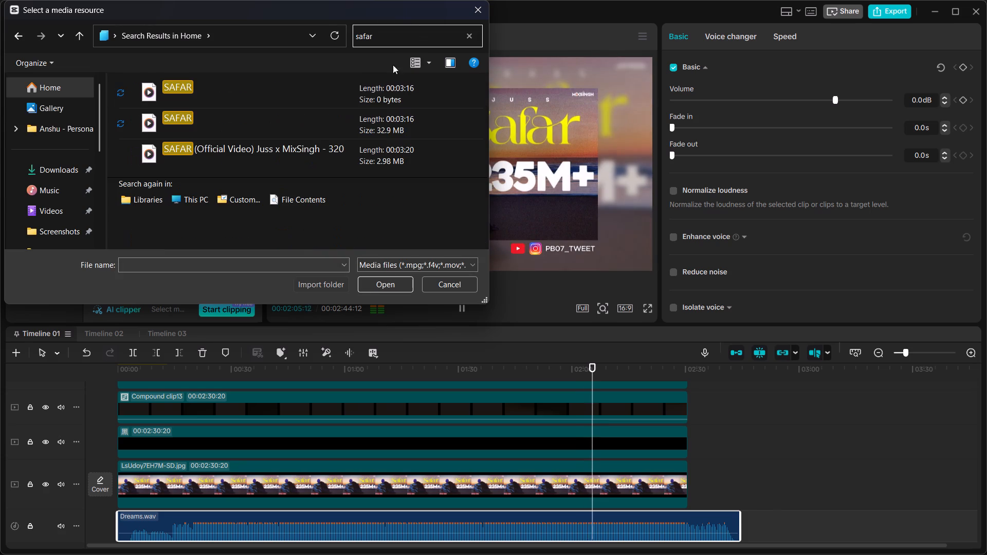
double_click(235, 125)
Replace the timeline audio by placing SAFAR.wav at the start of an audio track and deleting the Dreams.wav clip.
drag(153, 257, 84, 433)
scroll(157, 455, down, 5)
click(168, 484)
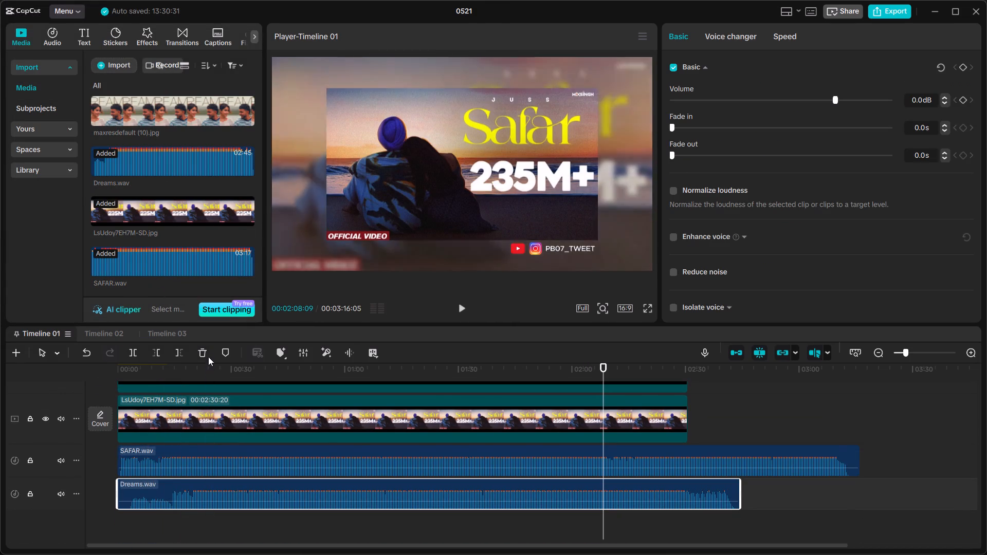
click(207, 353)
Play the timeline from the start to check it with the SAFAR.wav audio.
drag(601, 367, 64, 429)
key(space)
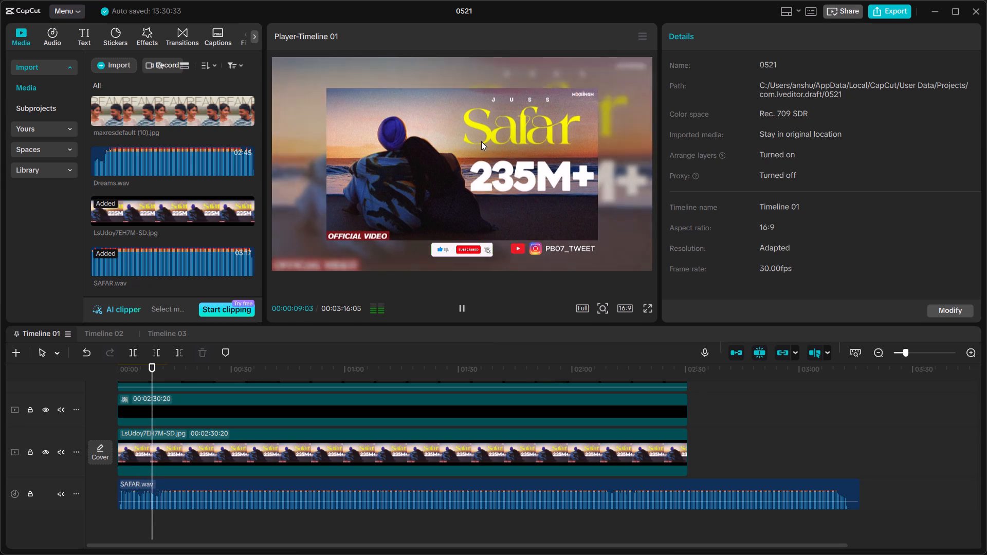
Extend the main-track LsUdoy7EH7M-SD.jpg clip and the black overlay clip directly above it to 00:03:16:05, matching the SAFAR.wav end.
scroll(259, 394, down, 4)
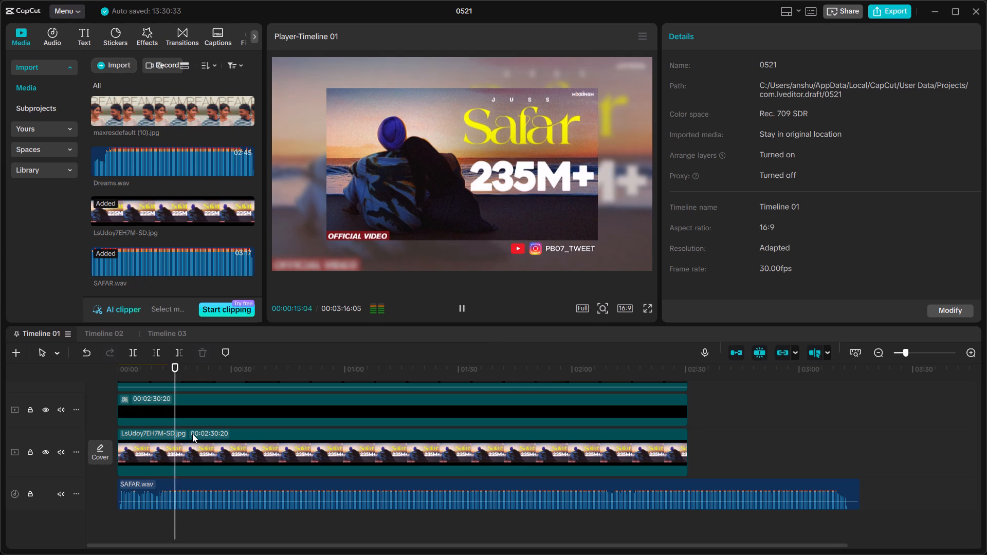
ctrl+scroll(184, 437, down, 7)
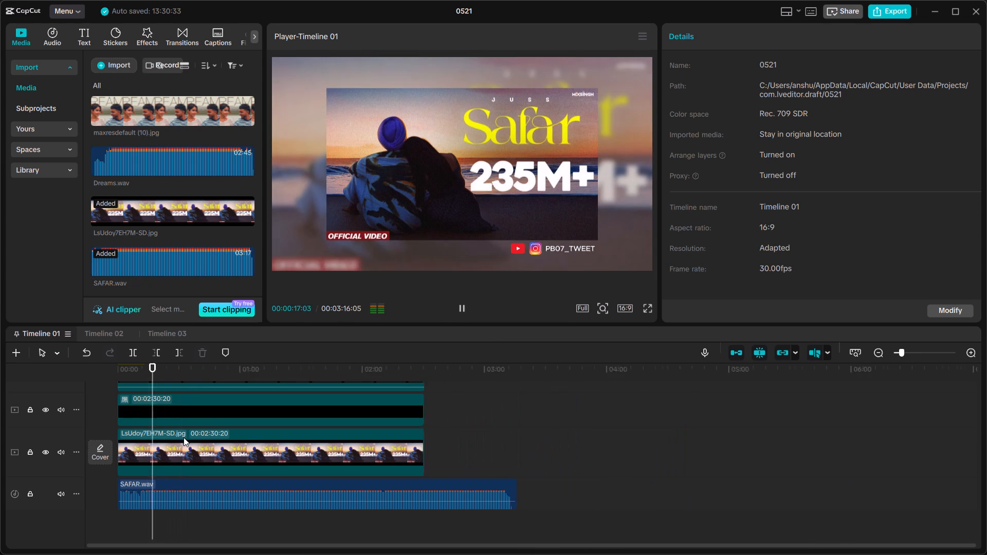
ctrl+scroll(184, 437, down, 4)
ctrl+scroll(225, 443, down, 1)
scroll(254, 447, up, 2)
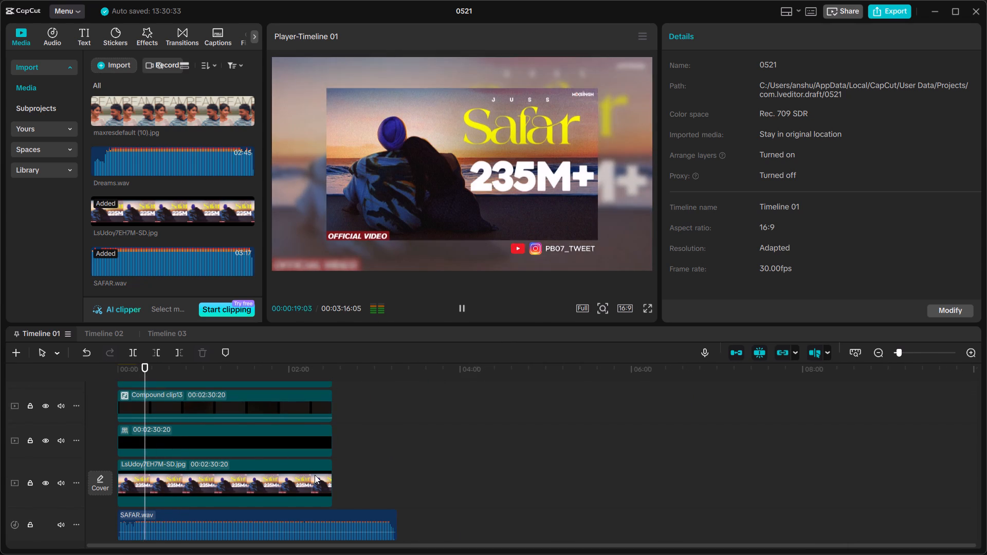
click(315, 475)
drag(334, 478, 395, 478)
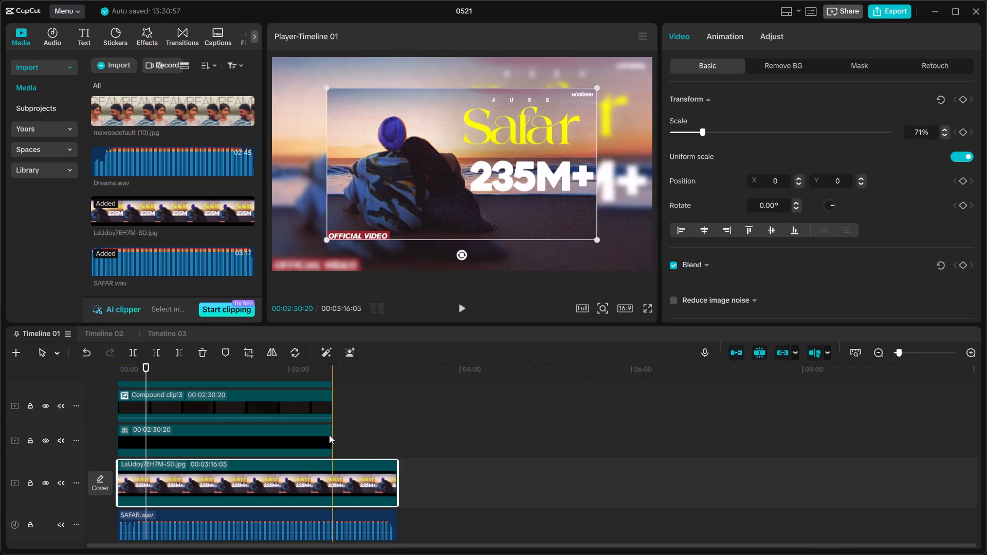
click(329, 435)
drag(334, 435, 398, 435)
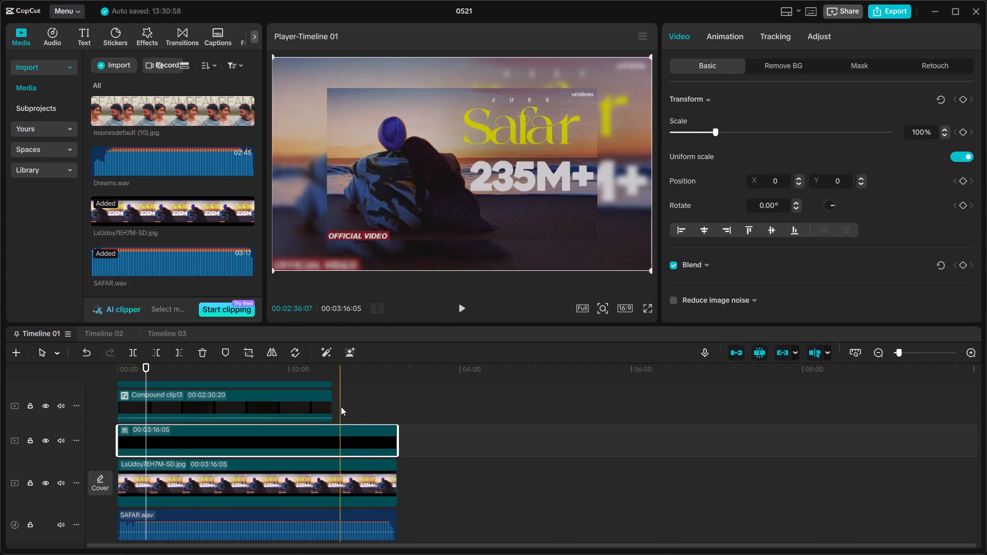
Extend Compound clip13 to 00:02:56:12, then fill the gap up to the audio's end with a trimmed copy placed directly after it.
click(332, 401)
drag(332, 398, 392, 396)
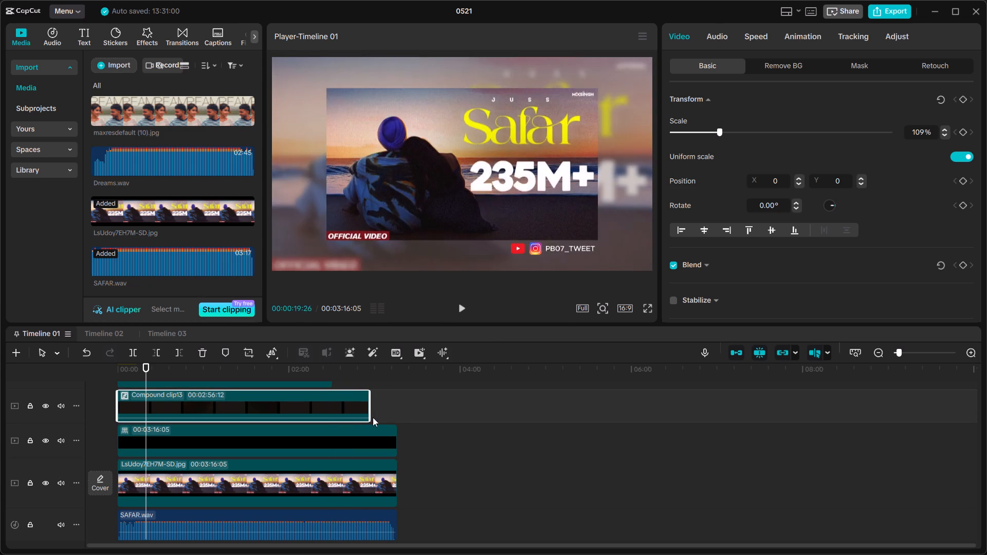
right_click(347, 409)
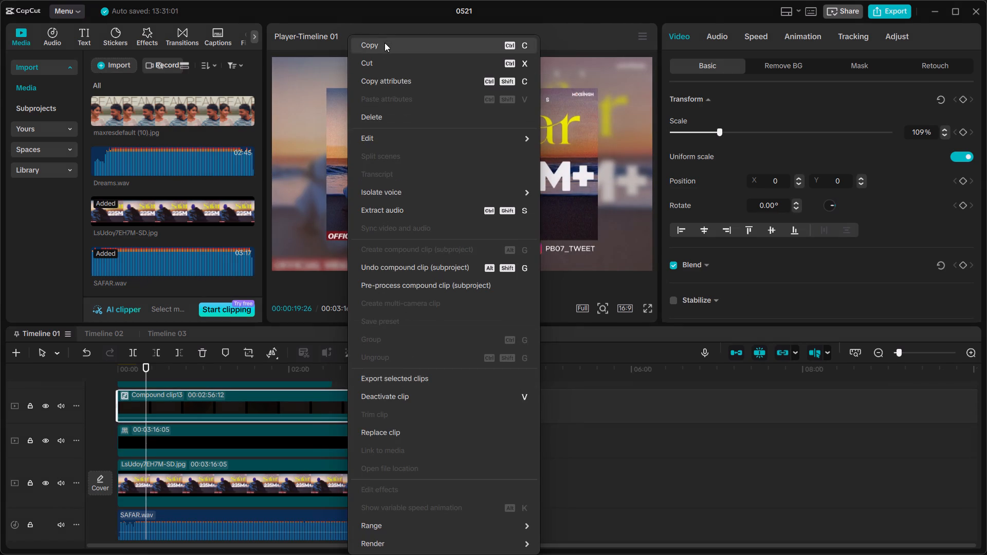
click(385, 43)
click(418, 410)
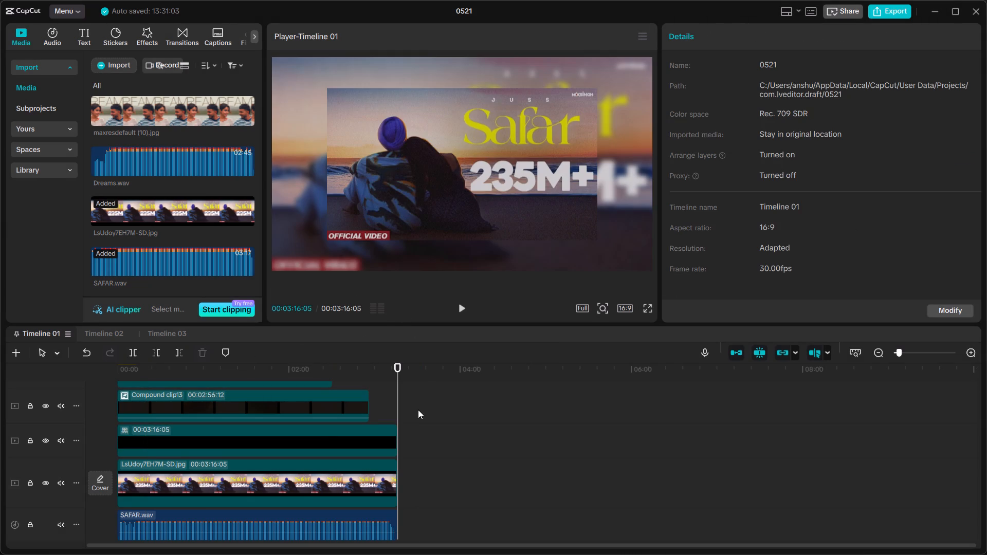
key(ctrl+v)
drag(441, 395, 412, 398)
drag(622, 399, 412, 423)
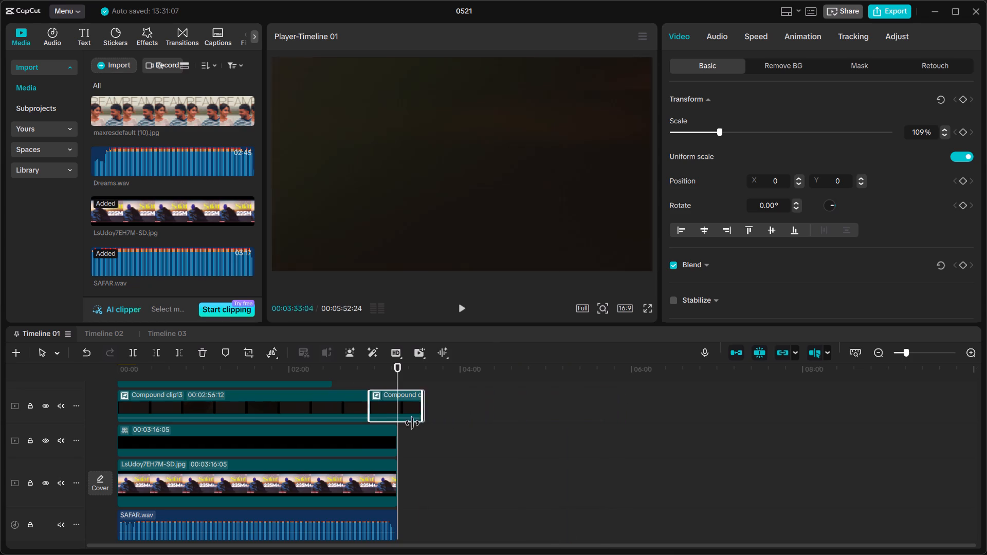
drag(412, 423, 396, 423)
Extend the overlay LsUdoy7EH7M-SD.jpg clip and Compound clip20 so both end at 00:03:16:05.
scroll(363, 431, up, 2)
click(295, 393)
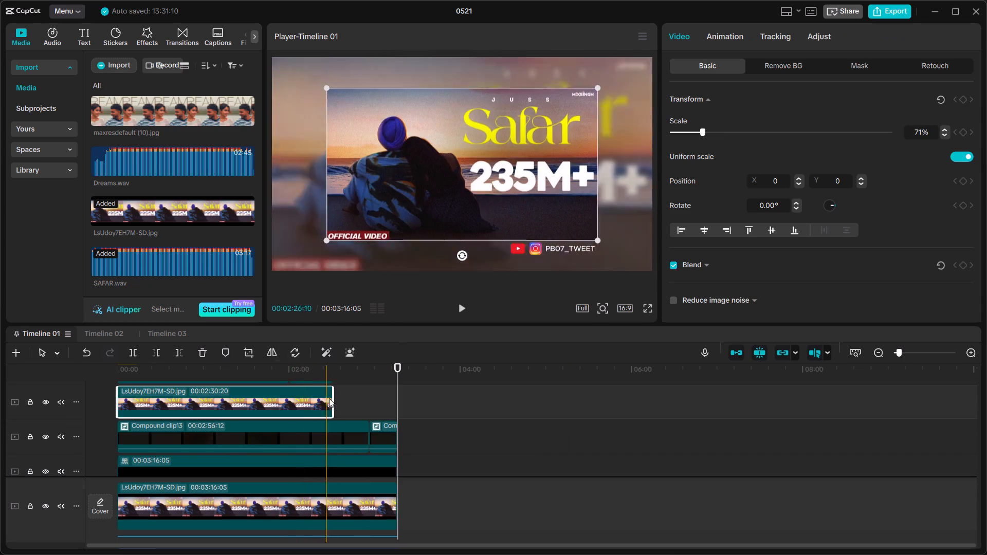
drag(334, 398, 397, 399)
scroll(337, 408, up, 2)
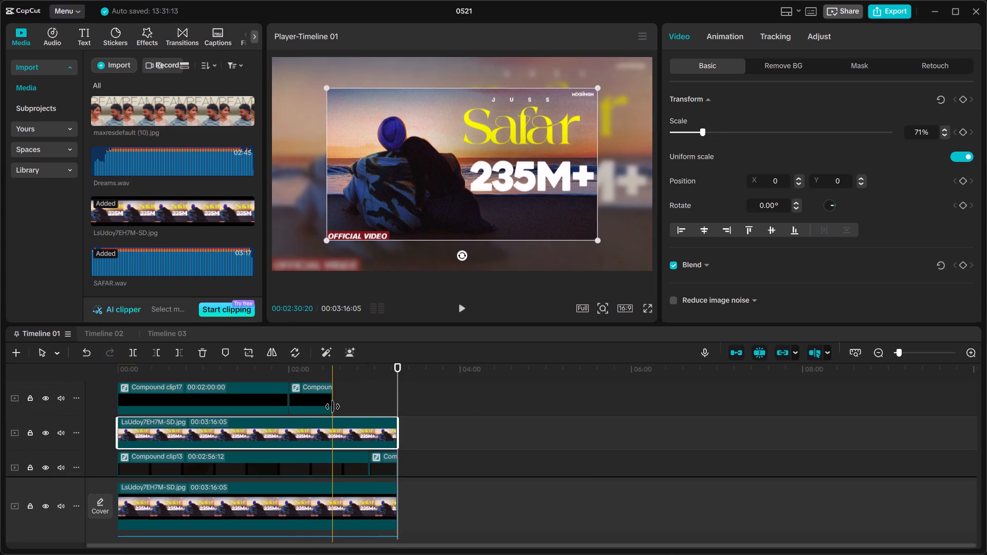
click(333, 406)
drag(333, 398, 396, 396)
Extend the PB07_TWEET text clip to the end of the other clips at 00:03:16:05.
scroll(382, 394, up, 2)
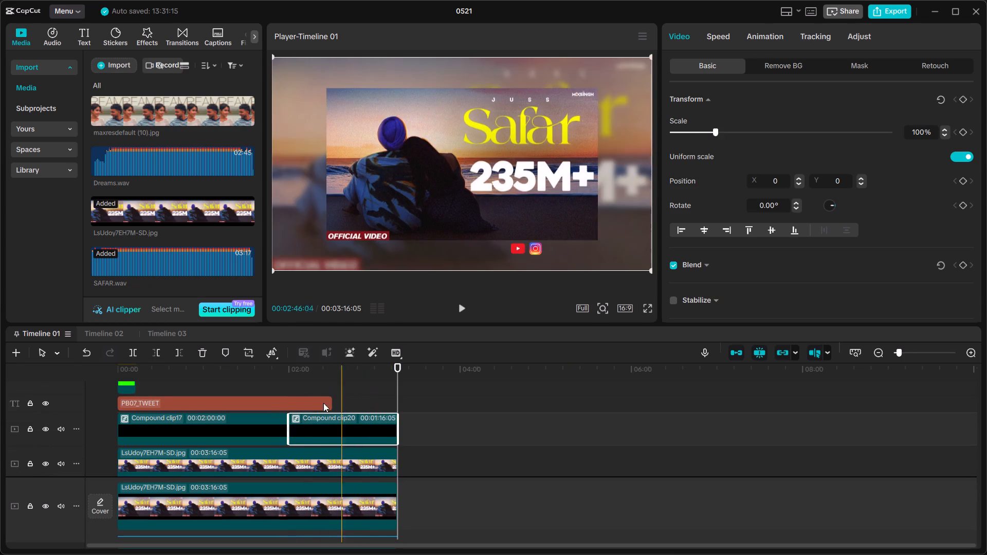
click(334, 400)
click(333, 400)
click(326, 400)
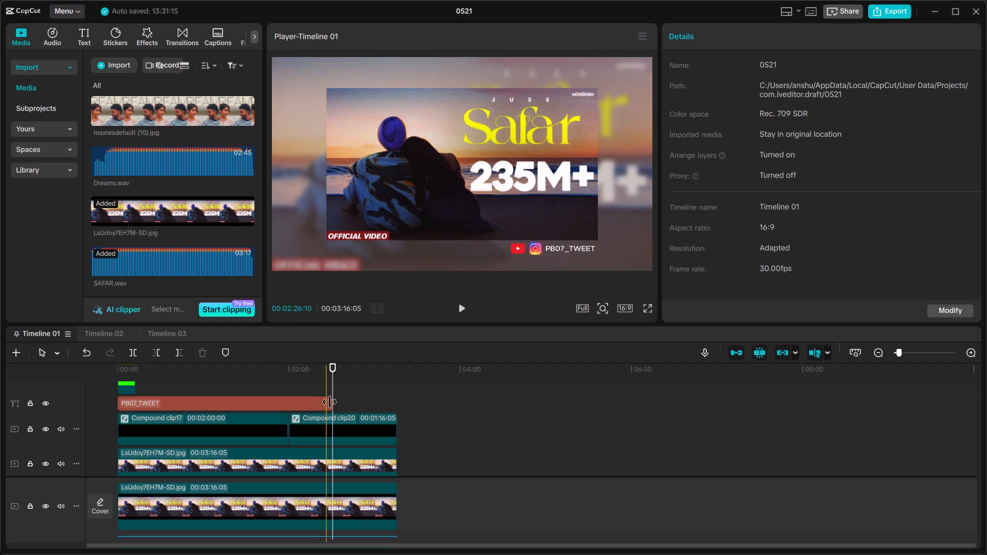
click(330, 402)
drag(332, 403, 396, 406)
Play the final section of the timeline to check the extended clips and the ending of SAFAR.wav.
key(space)
scroll(379, 396, down, 1)
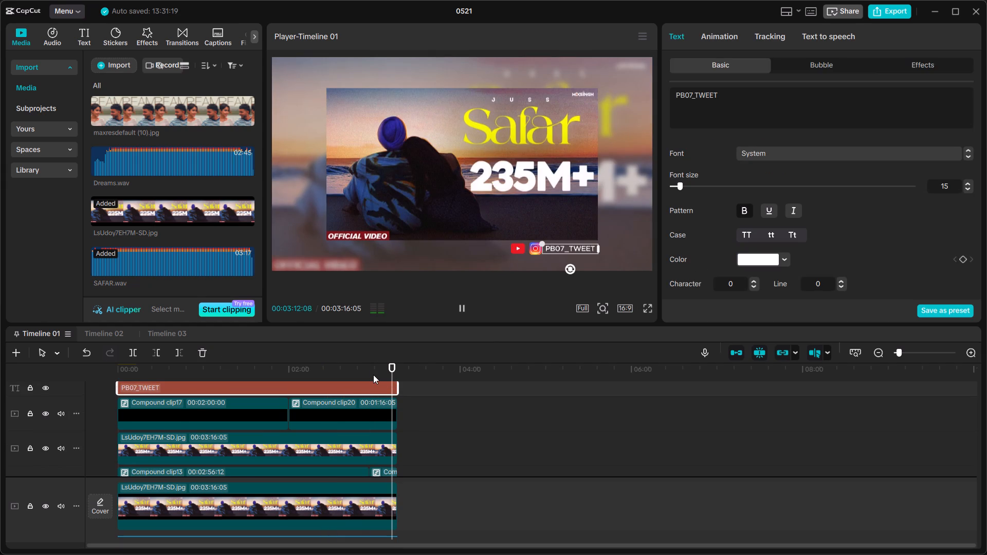
click(373, 375)
key(space)
scroll(371, 377, down, 5)
scroll(369, 440, down, 10)
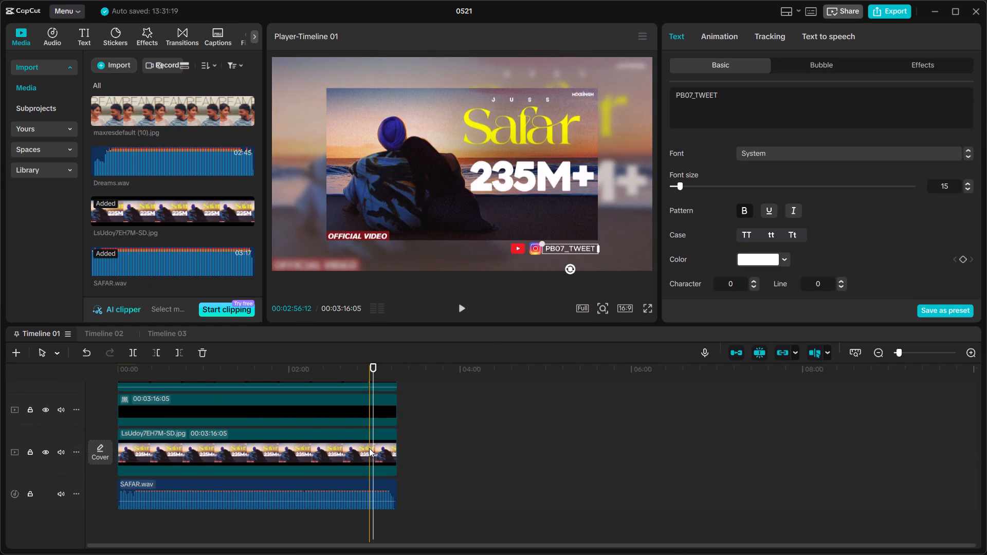
scroll(369, 453, down, 4)
click(363, 524)
key(space)
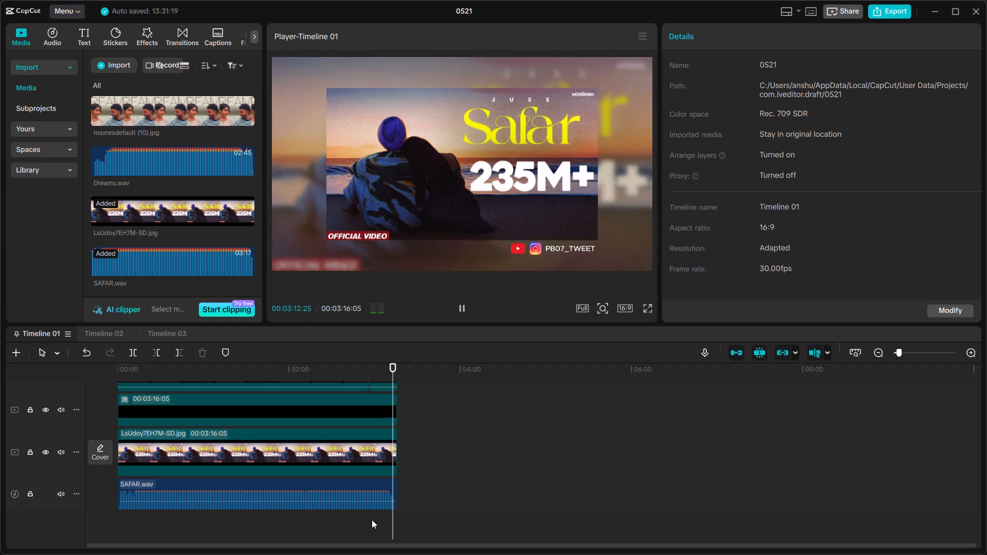
Export the video under the name SAFAR as a 1080P, 30fps H.264 mp4 with higher bit rate.
click(881, 13)
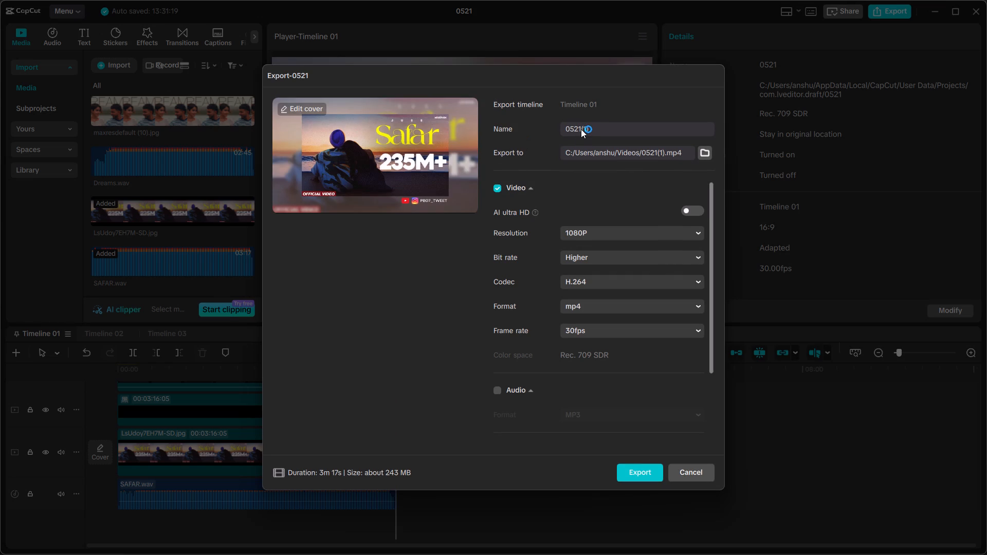
double_click(581, 129)
key(ctrl+a)
key(ctrl+v)
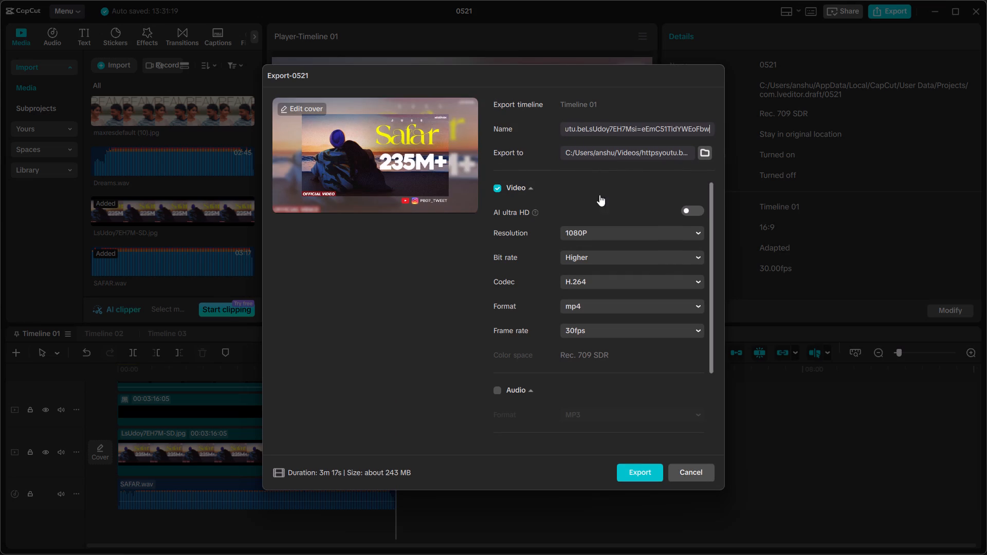
key(ctrl+a)
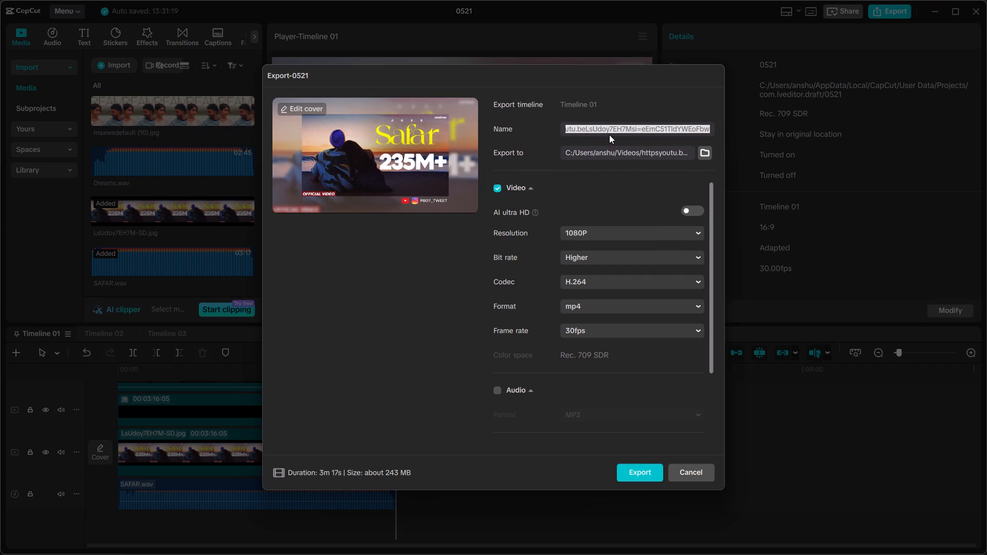
text(SAFAR)
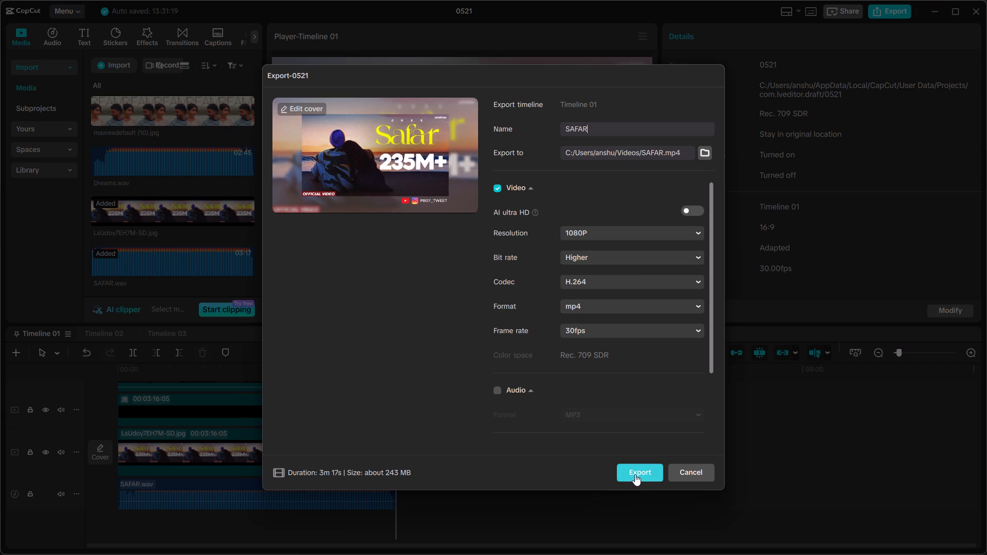
click(635, 474)
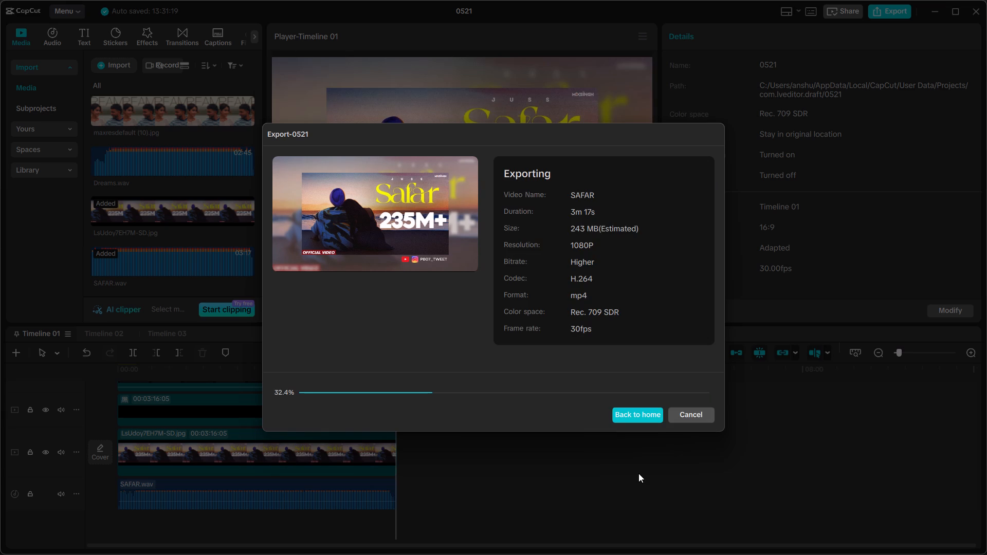